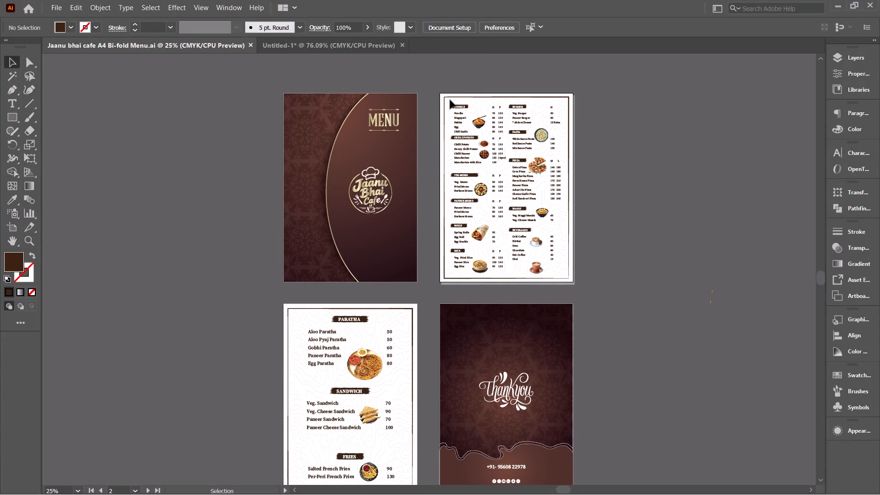
Copy the second page's menu items, prices and food images, without the page border, into the Untitled-1 document.
drag(450, 100, 557, 290)
drag(557, 290, 561, 269)
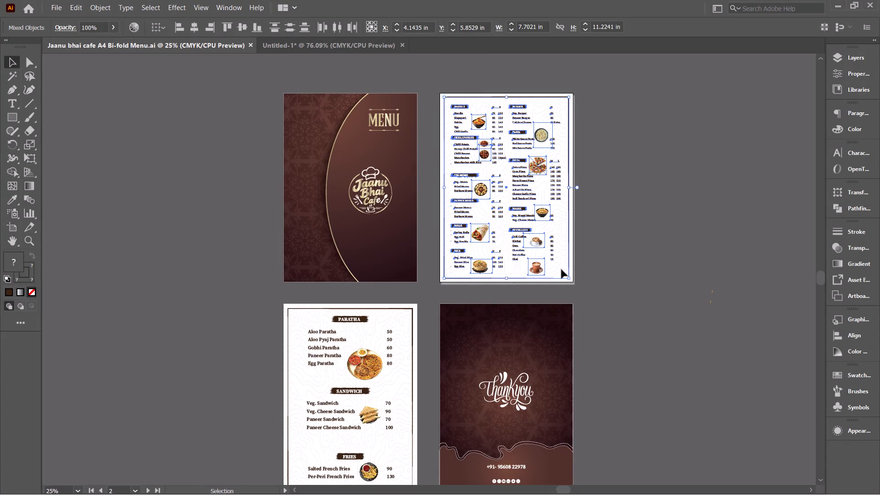
shift+click(570, 268)
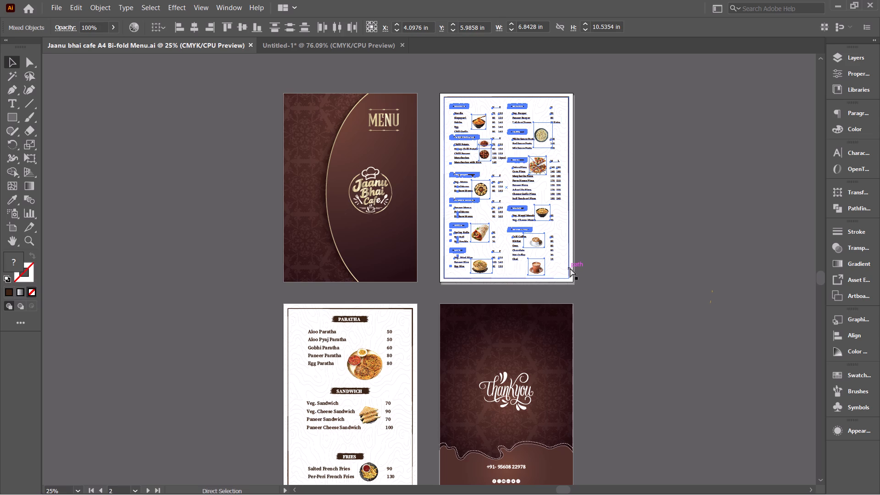
key(ctrl+c)
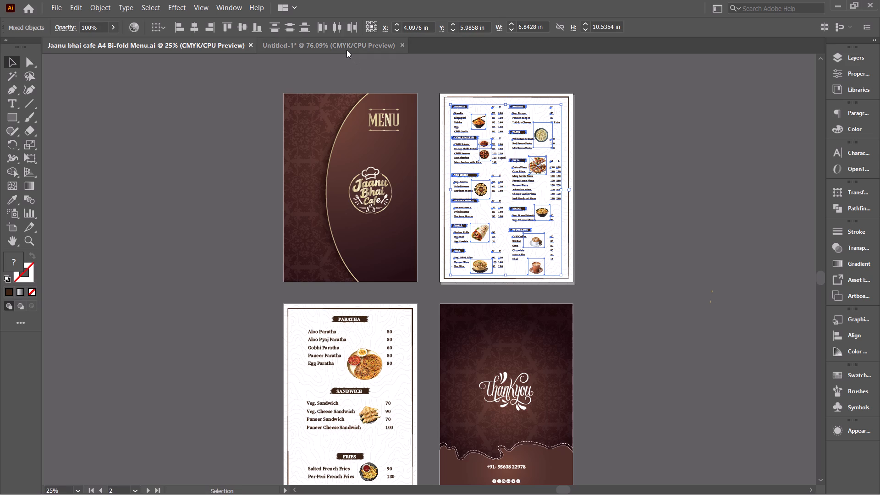
click(346, 49)
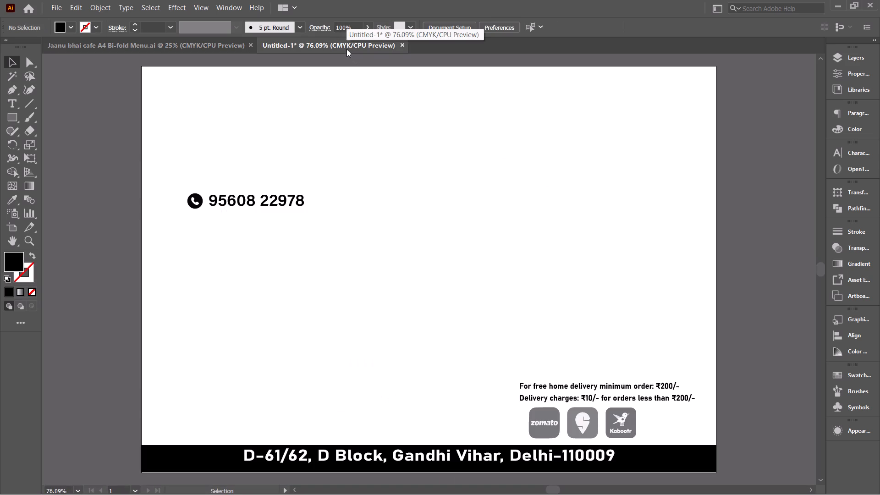
key(ctrl+v)
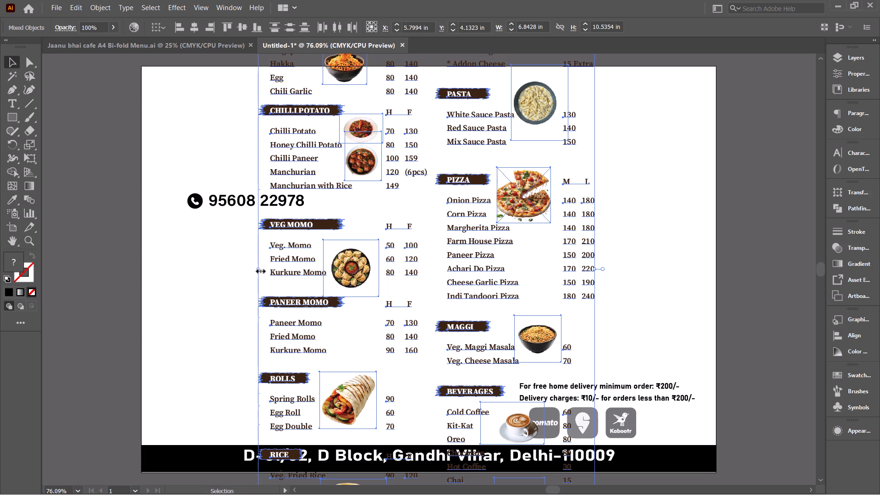
Scale the pasted menu content down proportionally to about 4.86 in wide by 7.48 in high.
drag(259, 270, 351, 273)
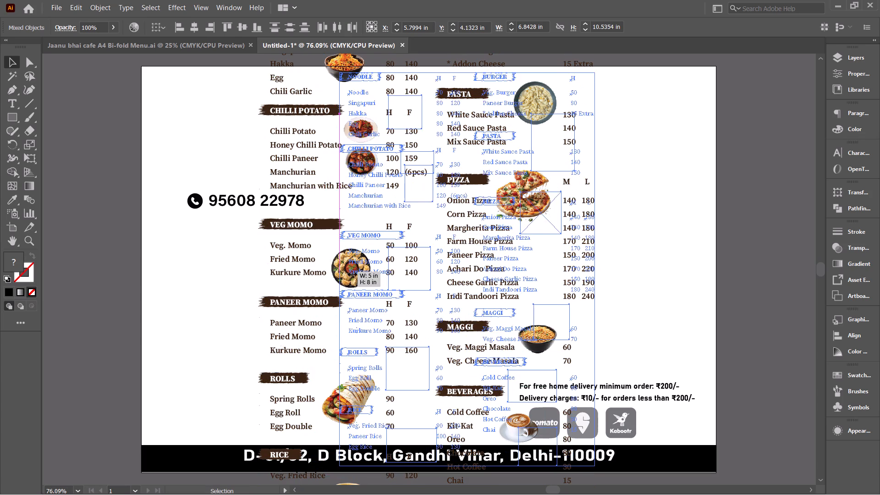
drag(351, 273, 356, 274)
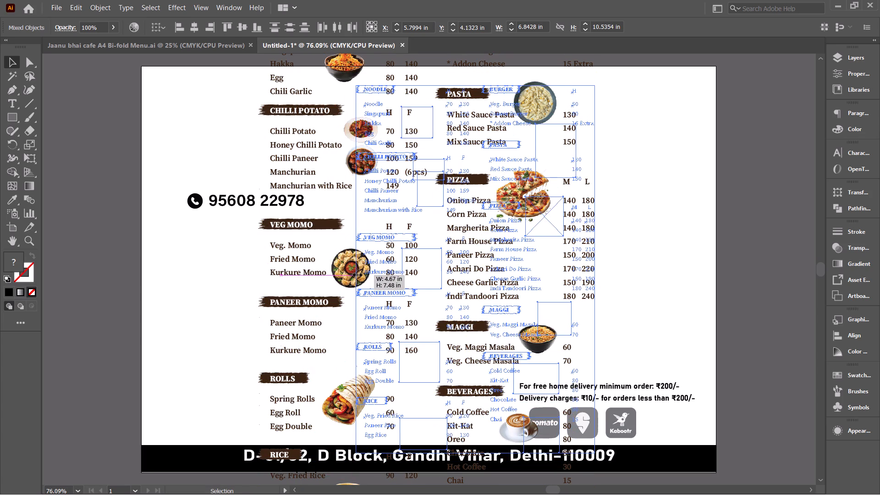
Move the scaled menu content off the artboard onto the pasteboard along its left edge.
drag(555, 319, 525, 262)
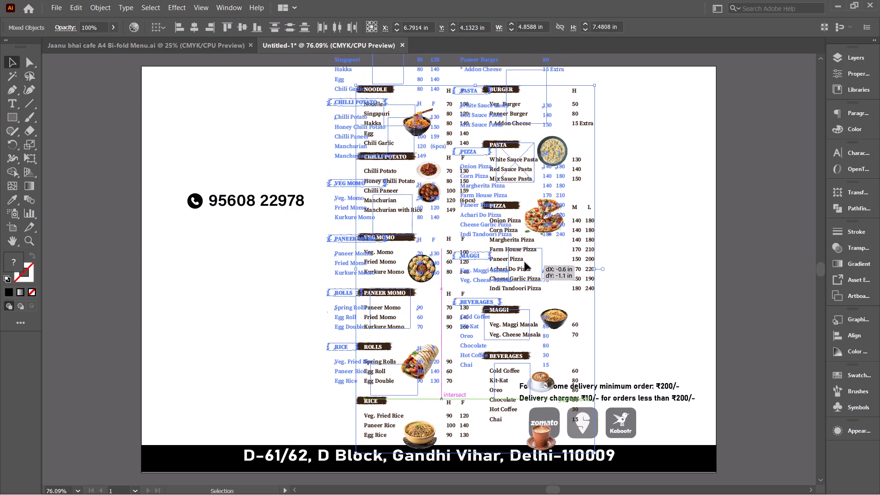
drag(525, 262, 352, 344)
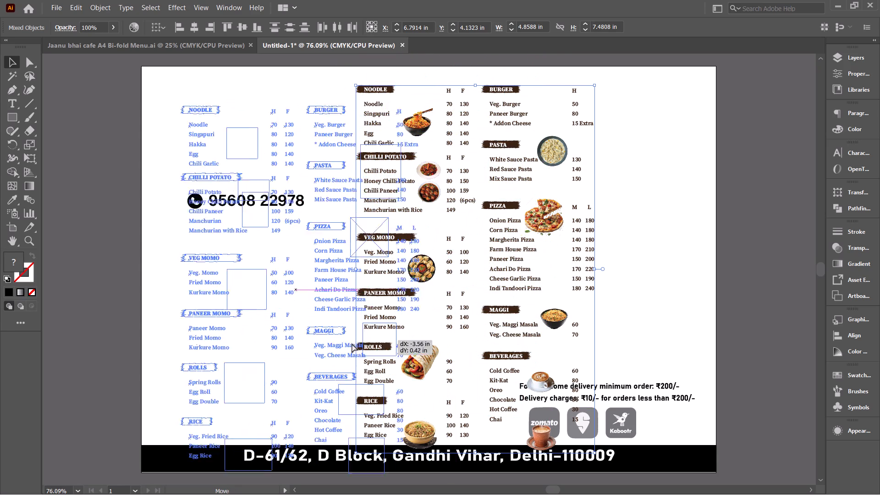
drag(352, 344, 285, 336)
scroll(285, 336, right, 3)
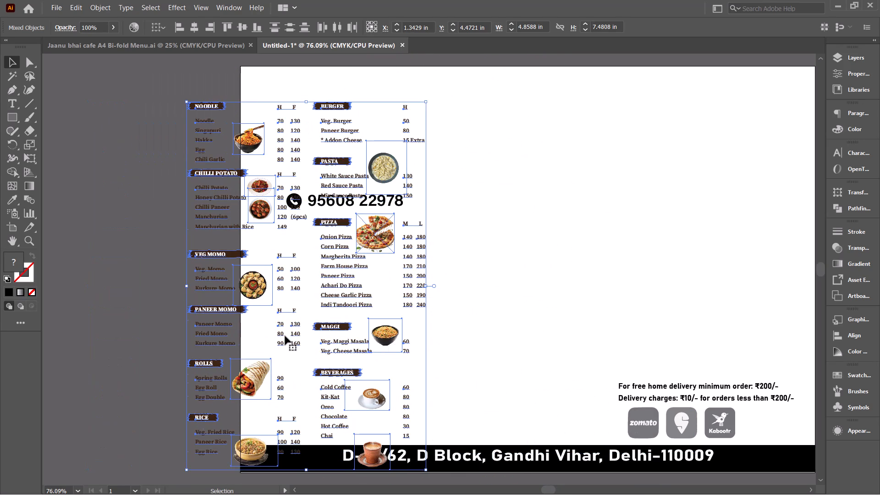
drag(380, 338, 262, 318)
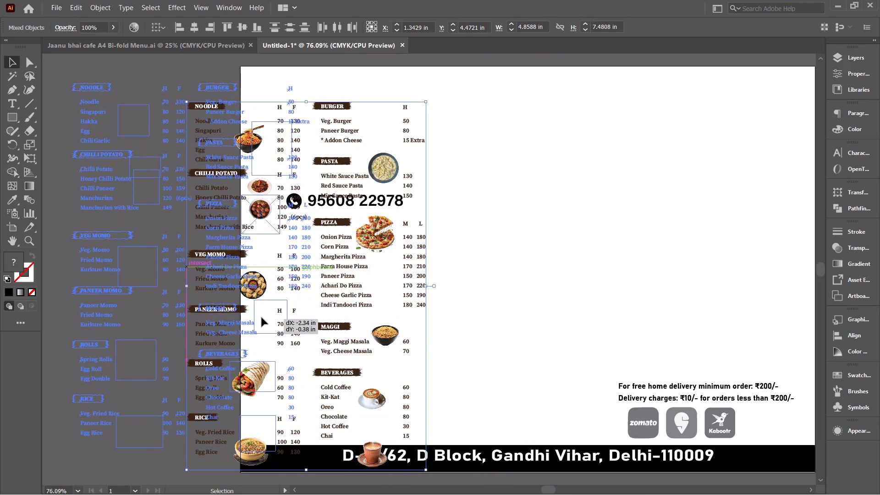
drag(262, 318, 246, 300)
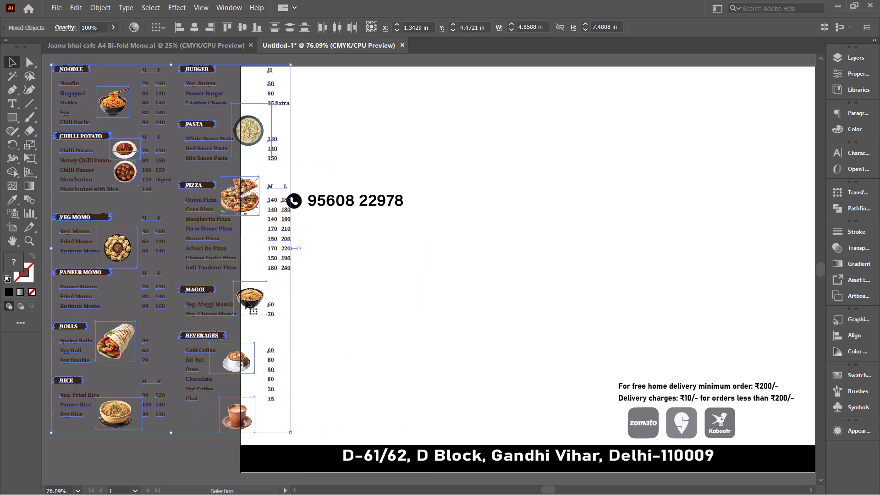
drag(252, 292, 236, 296)
drag(236, 296, 210, 299)
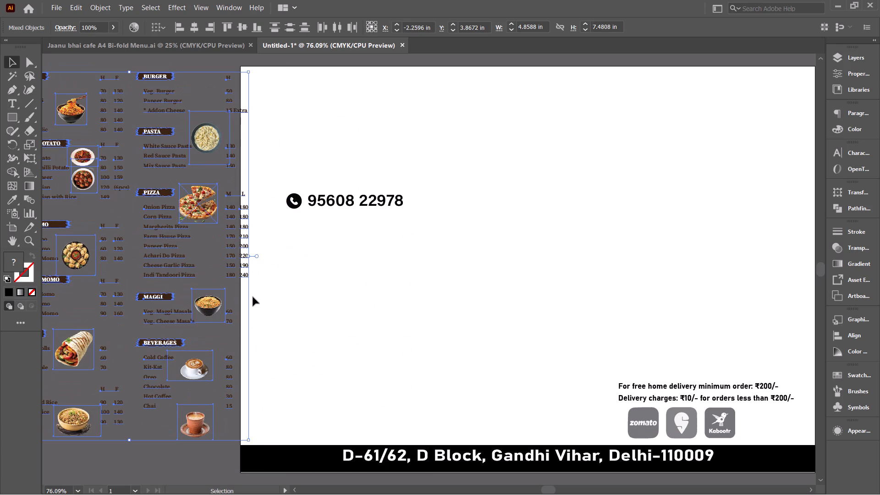
click(253, 297)
Copy the Jaanu Bhai Cafe logo from the menu cover into Untitled-1 and place it on the pasteboard above the artboard.
click(193, 50)
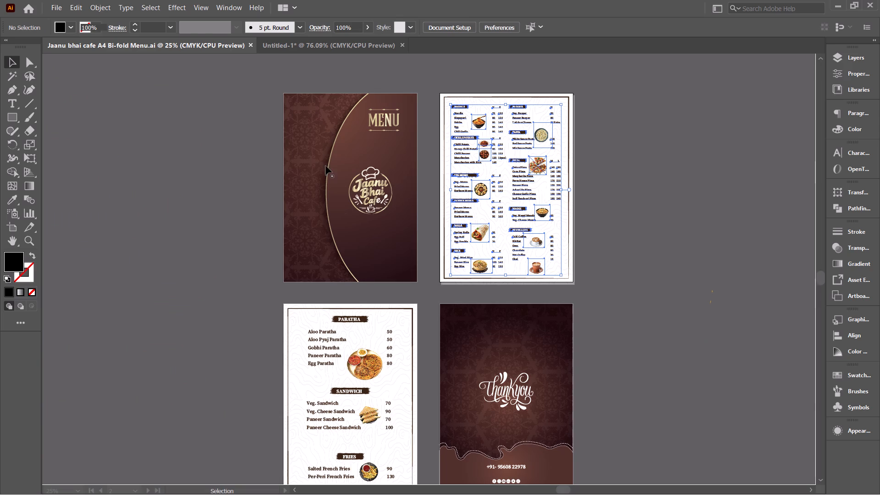
click(374, 190)
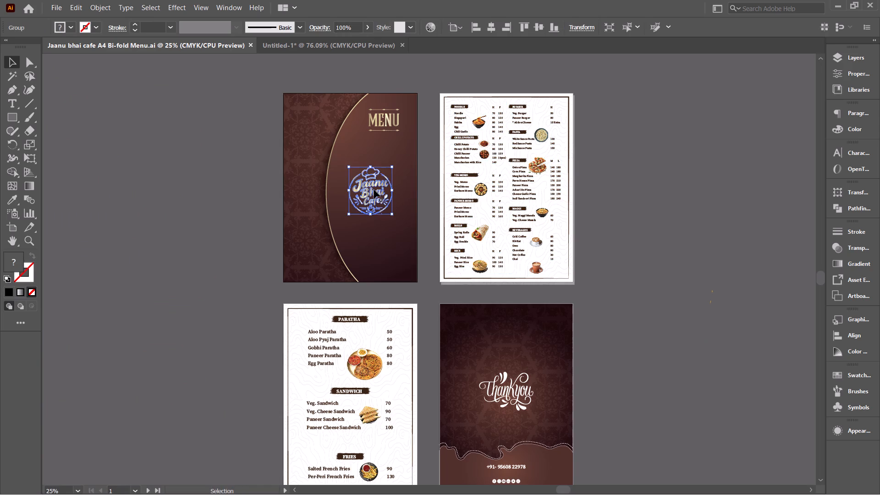
key(ctrl+c)
click(356, 44)
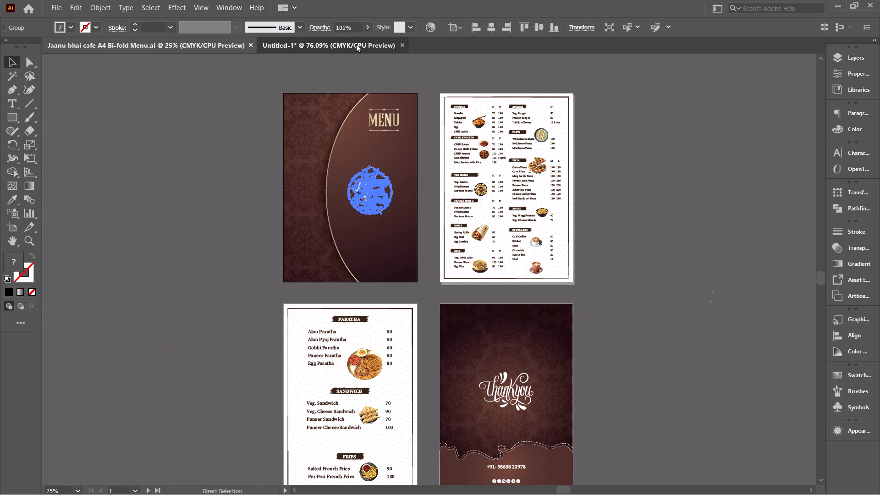
key(ctrl+v)
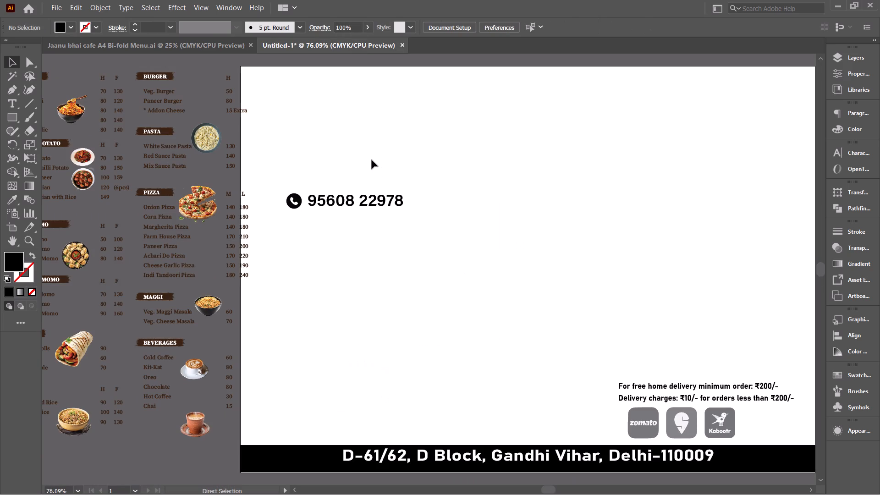
drag(446, 252, 397, 192)
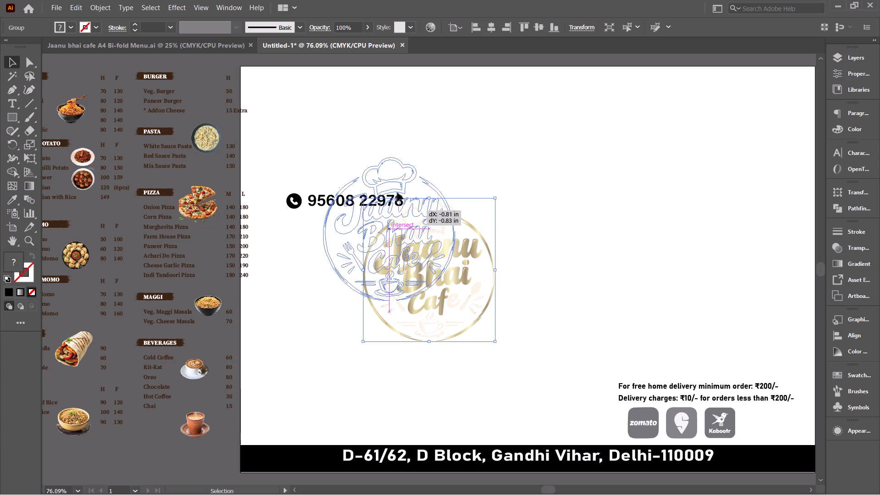
drag(397, 192, 370, 106)
scroll(366, 165, up, 5)
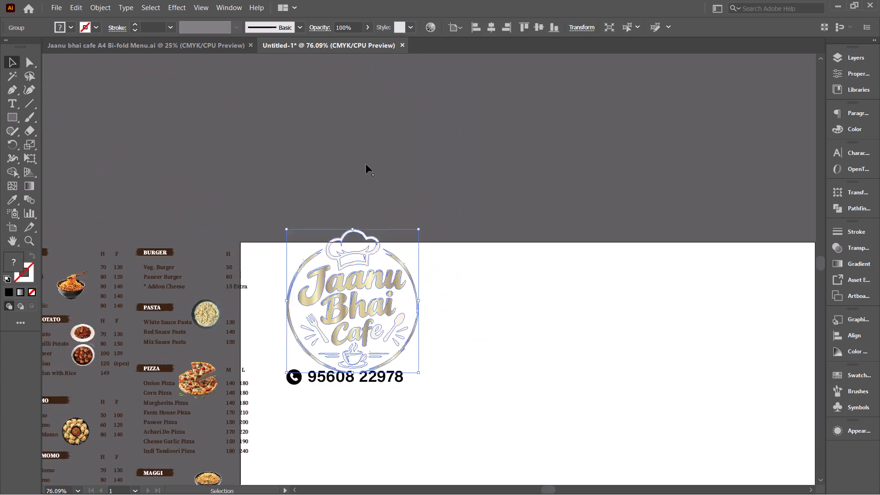
drag(368, 346, 352, 228)
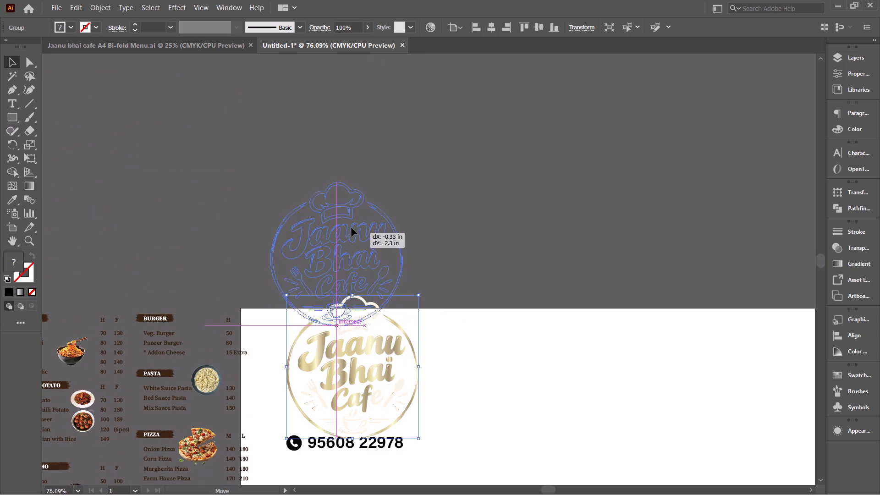
drag(352, 228, 351, 200)
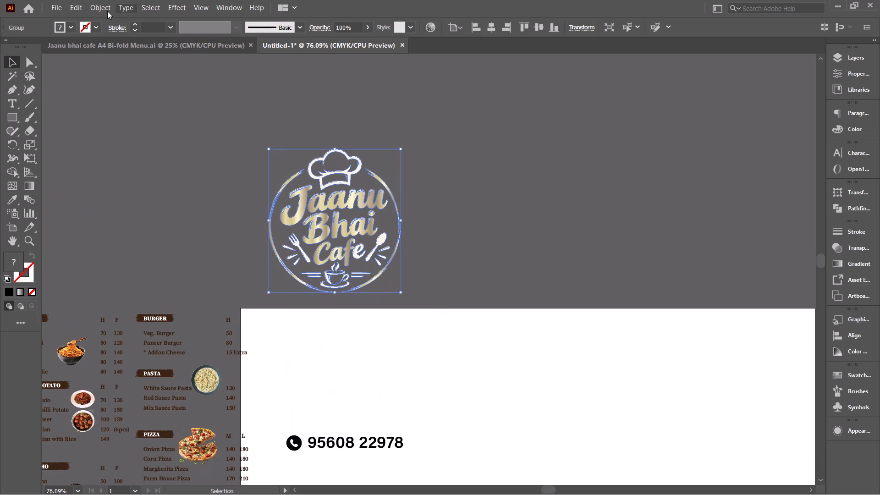
Convert the cafe logo's colors to grayscale.
click(104, 10)
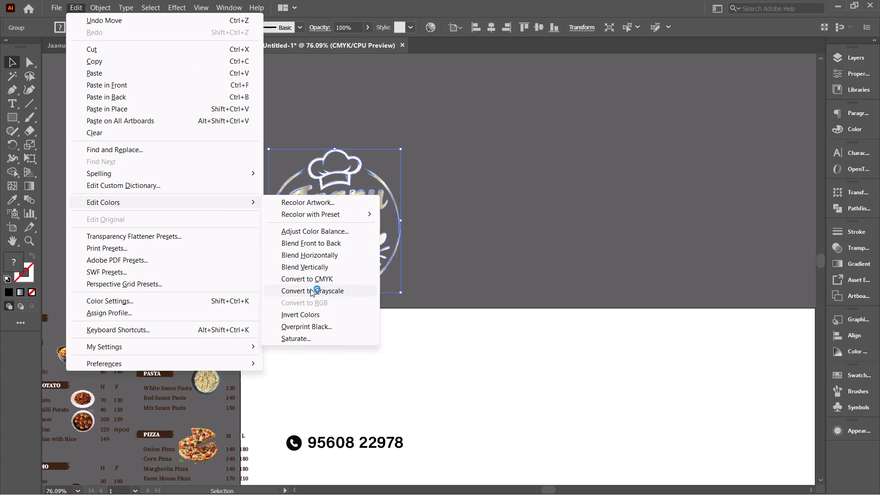
click(310, 289)
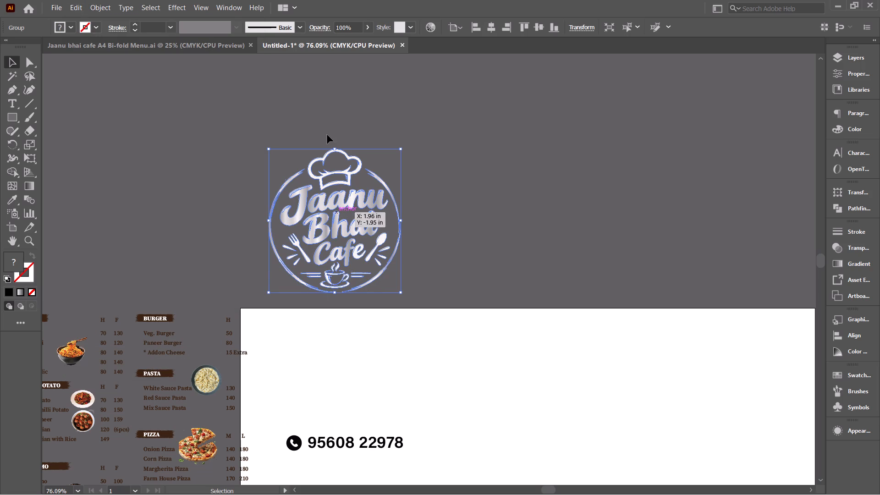
click(385, 108)
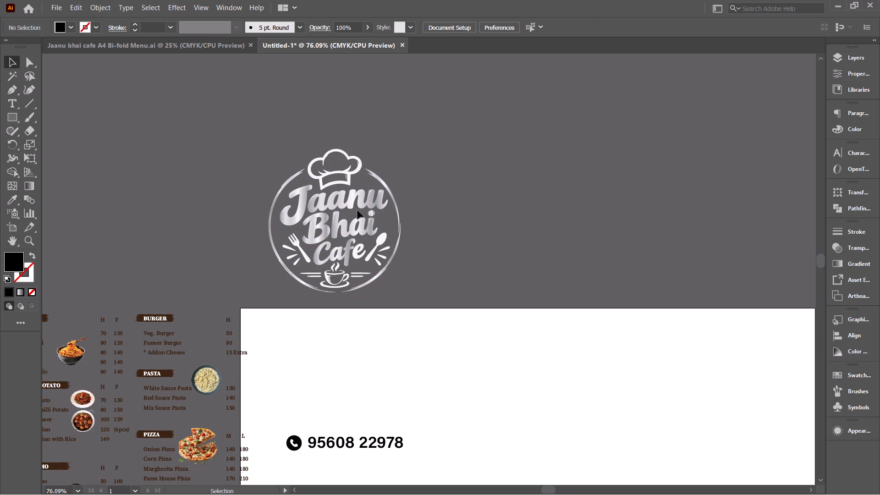
Place the grayscale logo on the artboard above the phone number and scale it down to sit narrower than the number line.
drag(354, 207, 363, 343)
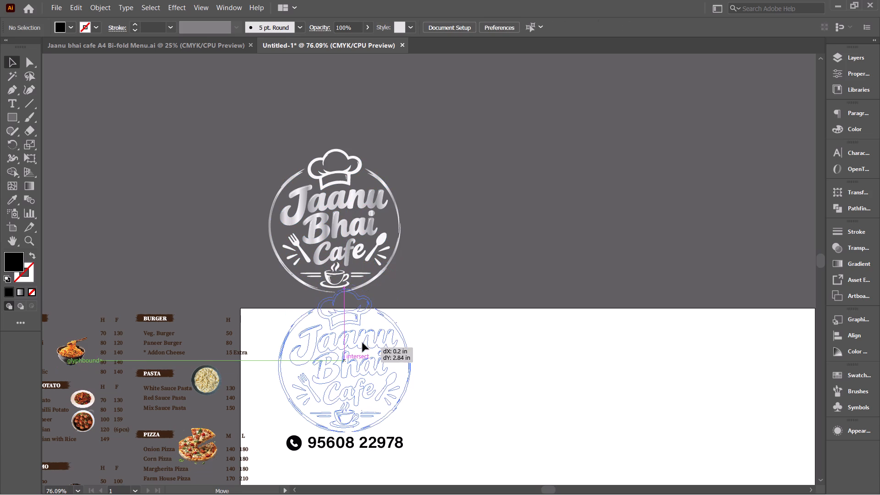
drag(363, 343, 361, 339)
shift+drag(342, 280, 344, 340)
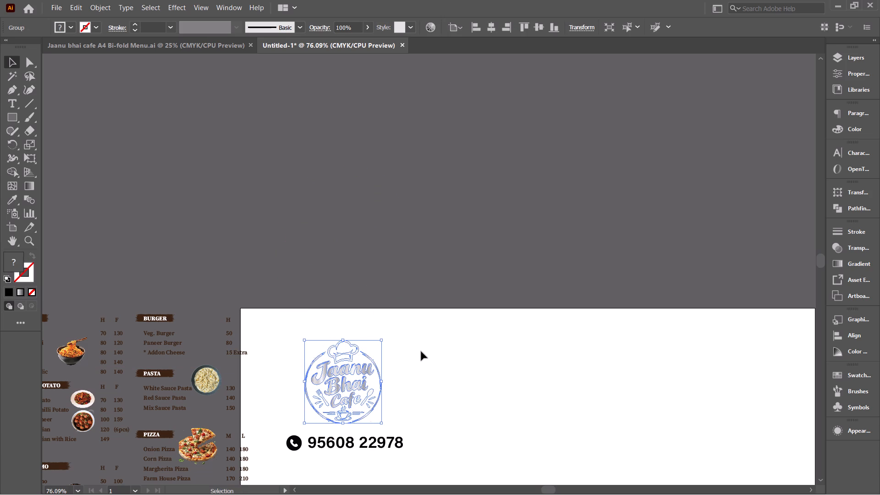
click(421, 352)
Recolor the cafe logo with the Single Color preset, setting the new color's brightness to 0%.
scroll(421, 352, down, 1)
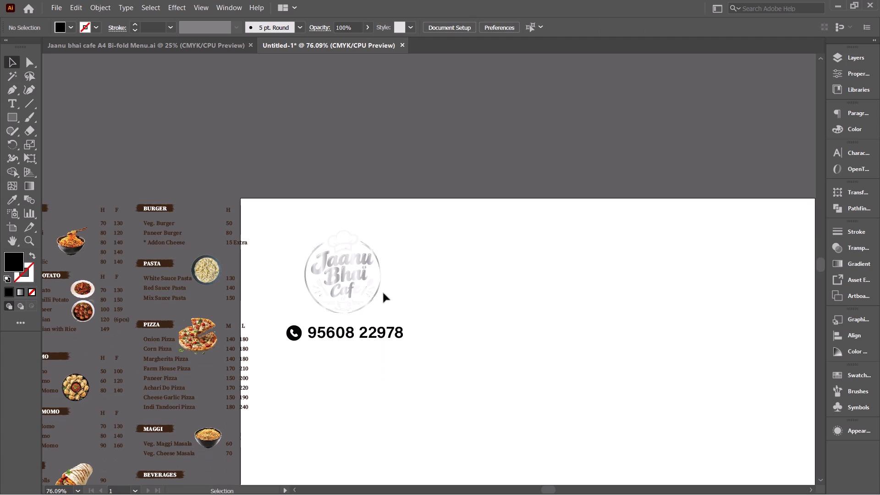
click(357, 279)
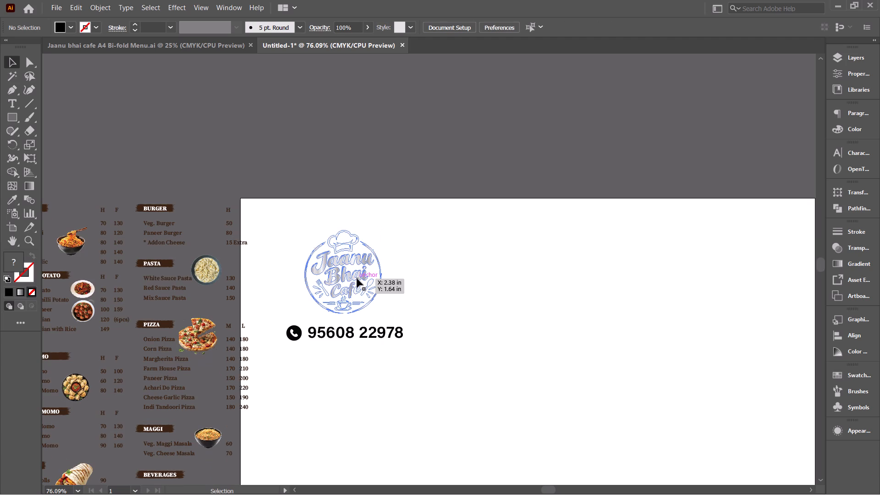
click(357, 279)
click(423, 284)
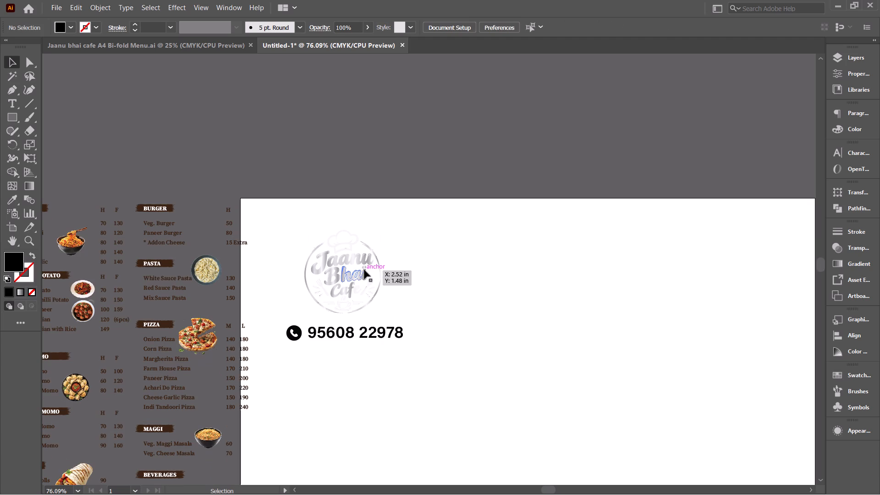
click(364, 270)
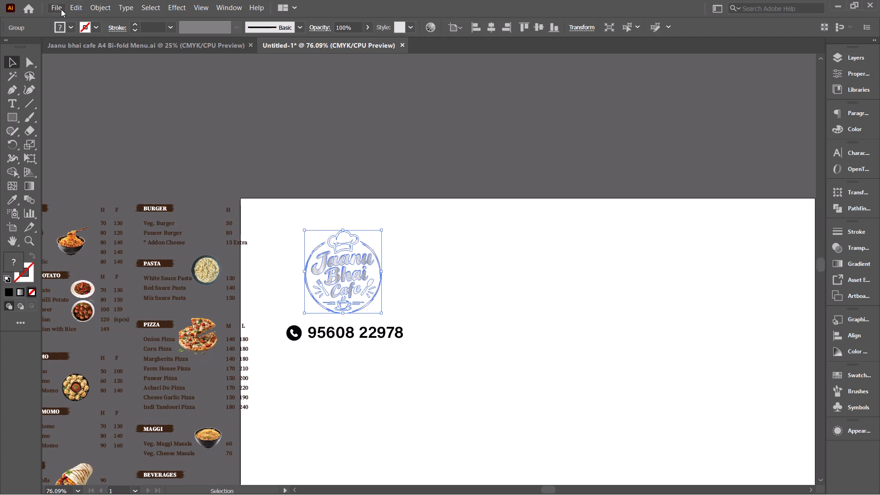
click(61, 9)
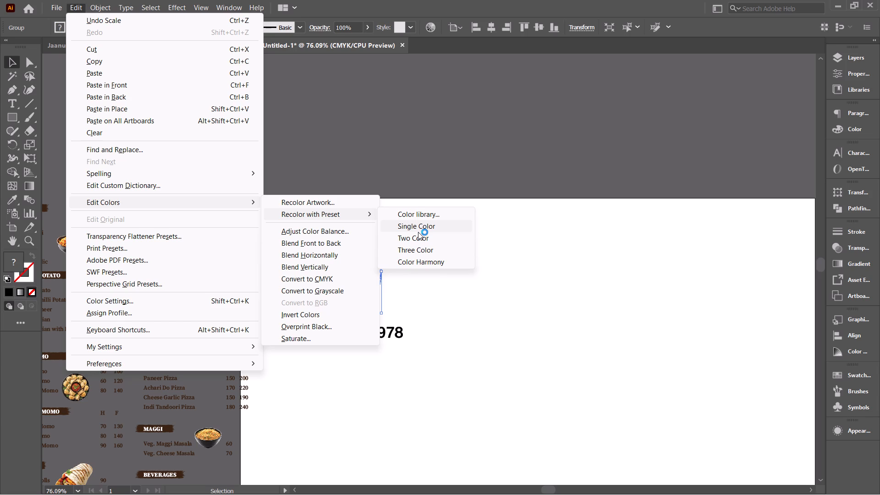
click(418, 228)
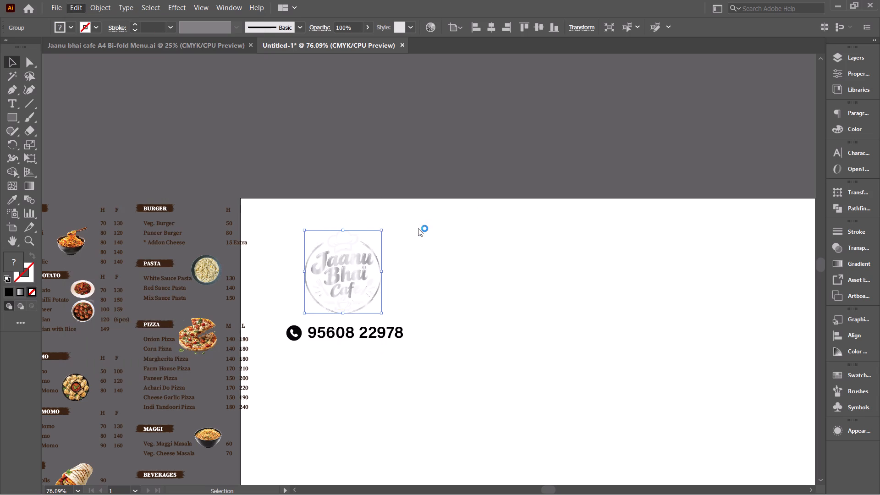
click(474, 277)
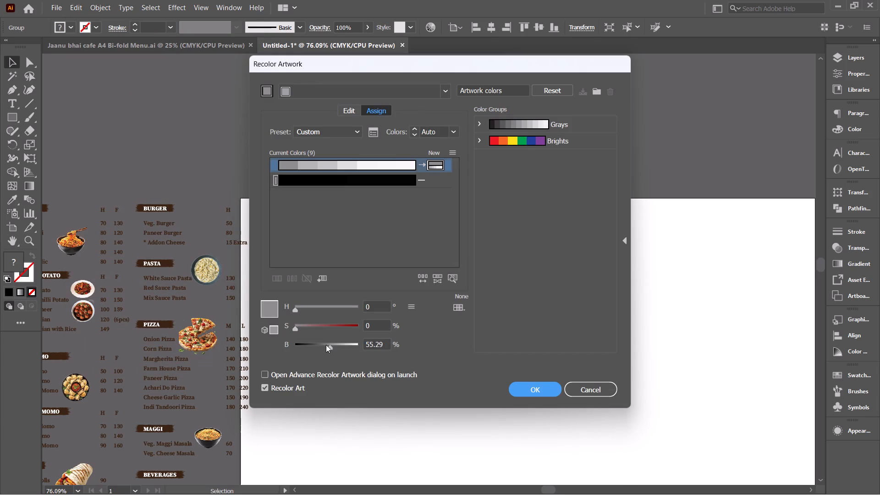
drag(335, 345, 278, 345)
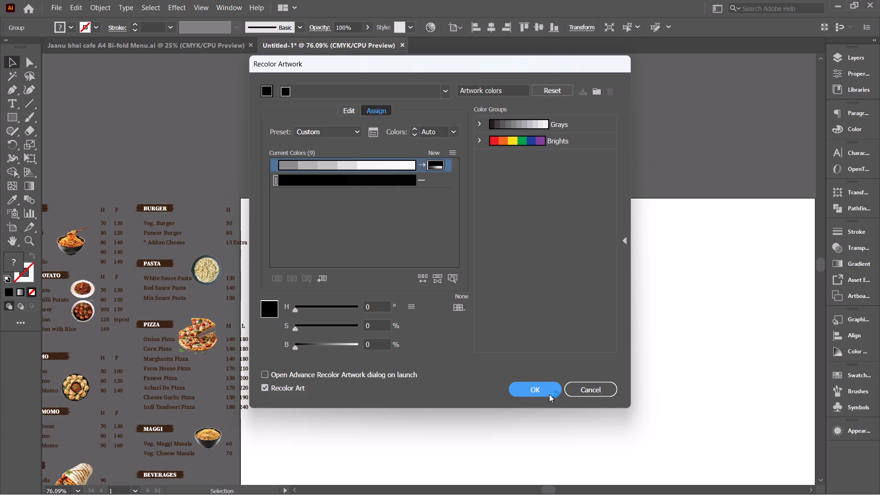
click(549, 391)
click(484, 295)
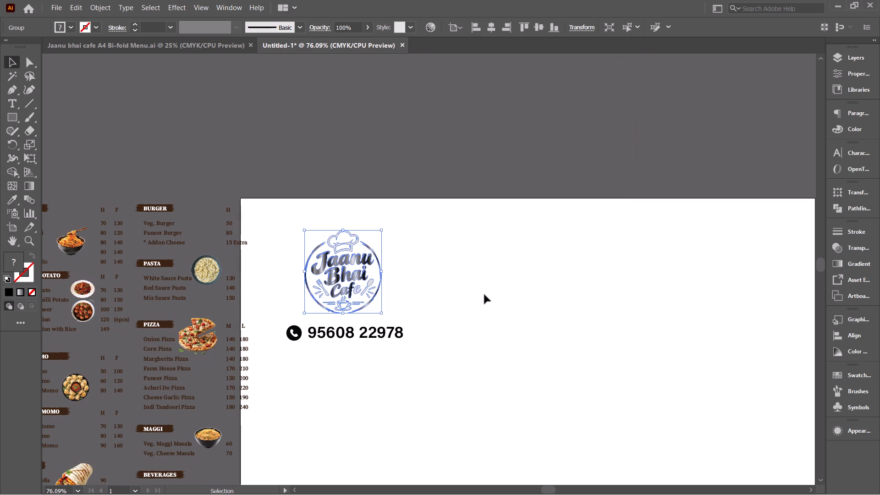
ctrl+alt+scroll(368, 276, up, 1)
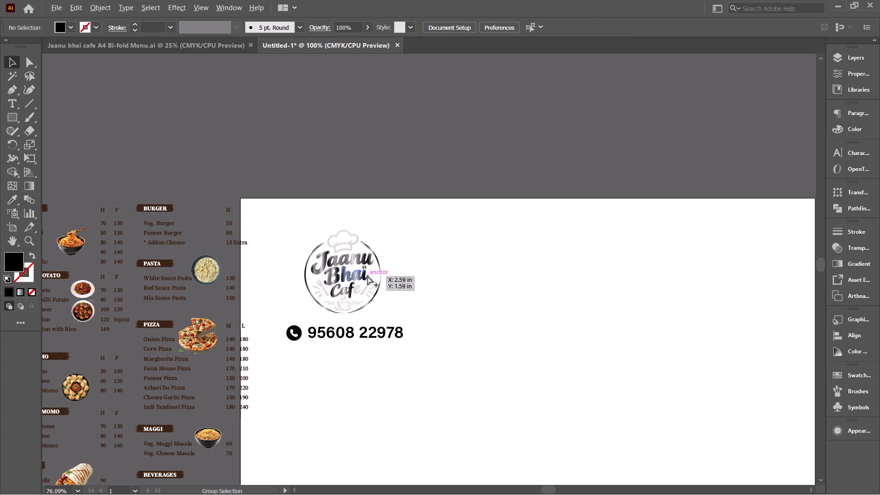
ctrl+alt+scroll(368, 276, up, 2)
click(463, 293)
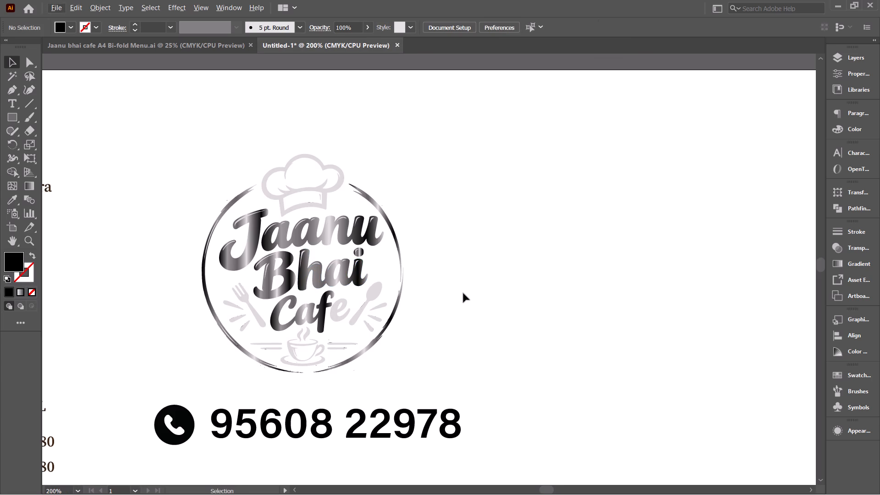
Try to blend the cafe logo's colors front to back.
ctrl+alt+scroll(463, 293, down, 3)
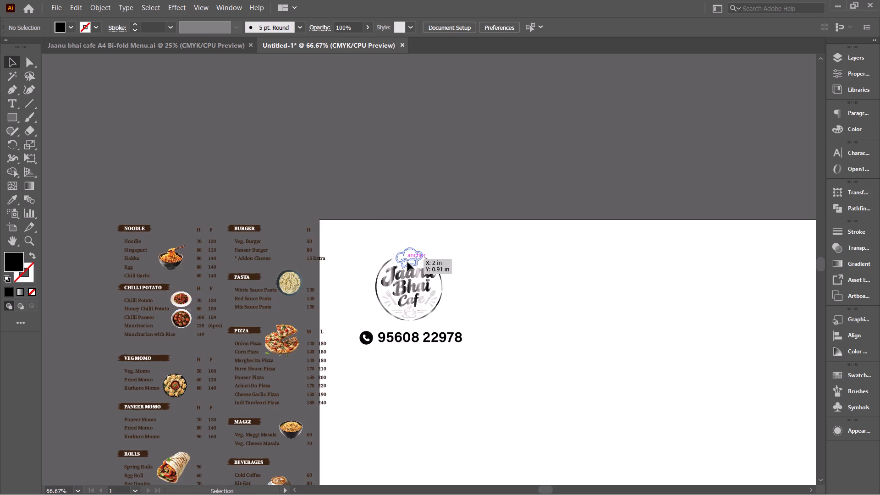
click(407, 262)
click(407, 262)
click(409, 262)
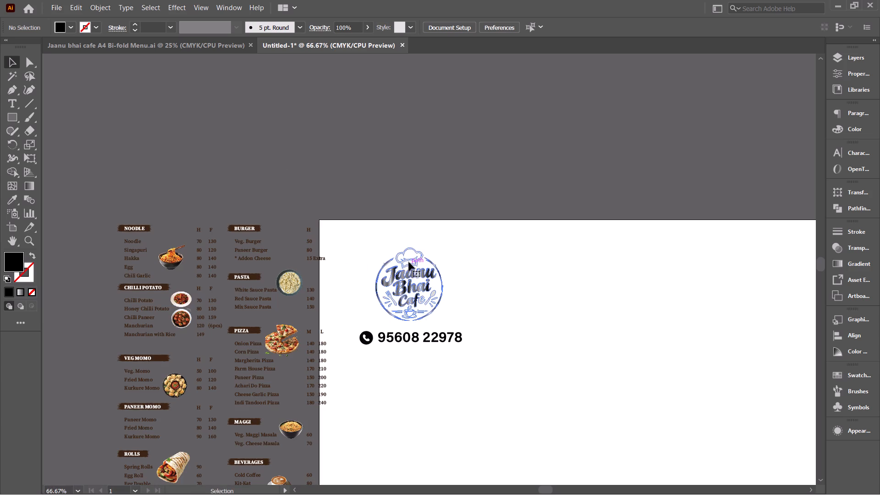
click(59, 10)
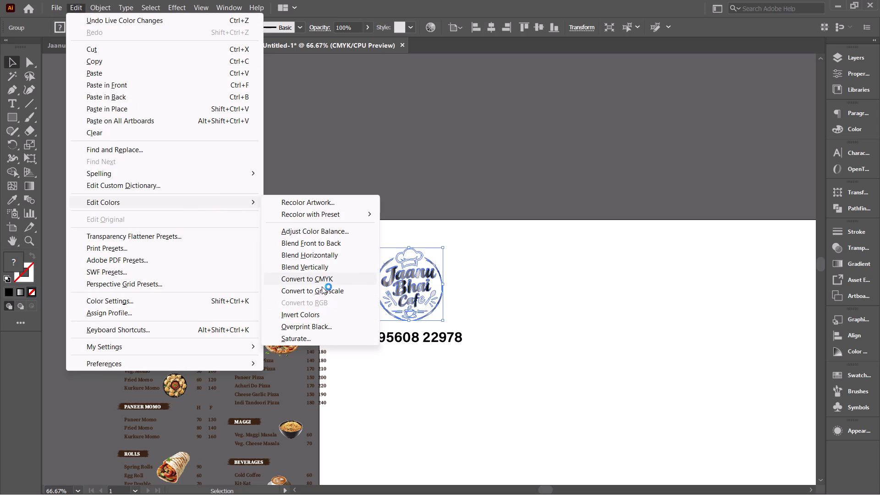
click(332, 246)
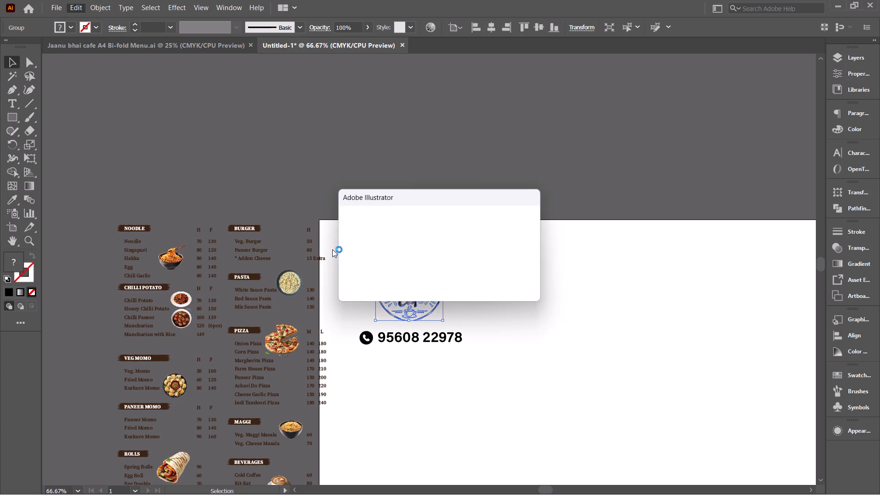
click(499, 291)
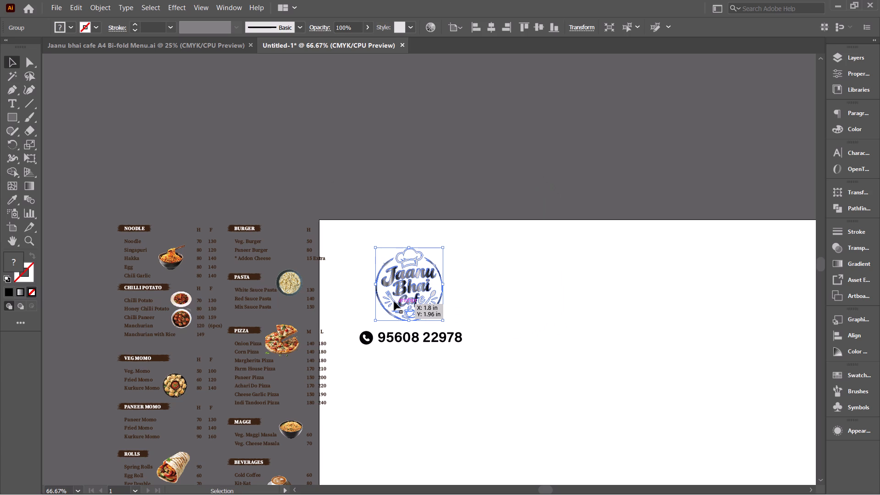
Fill the whole cafe logo with solid black, 000000.
double_click(18, 263)
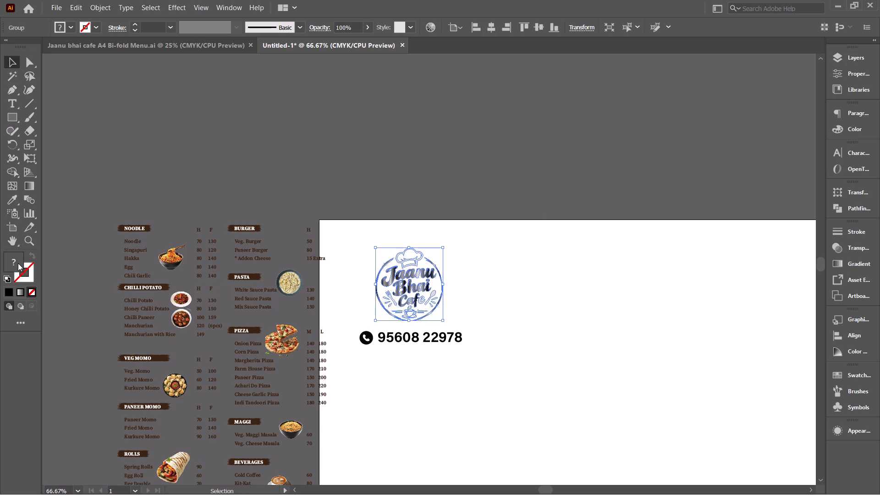
click(105, 427)
drag(105, 427, 106, 437)
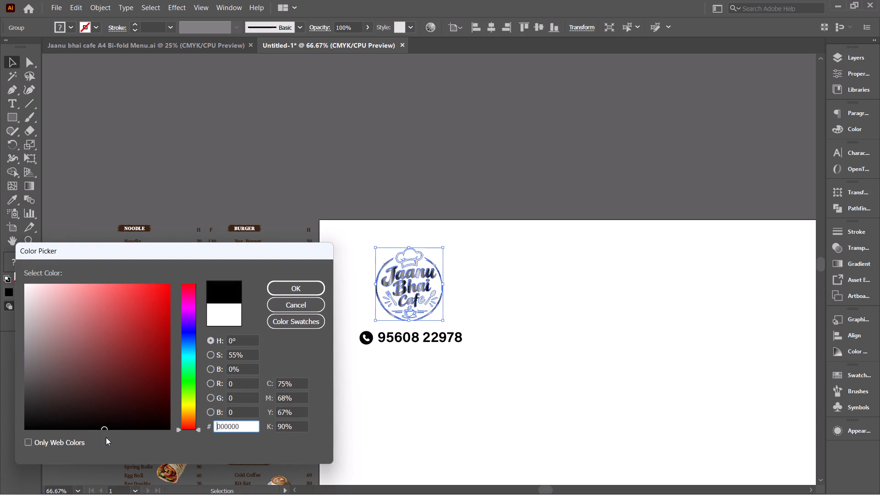
click(271, 288)
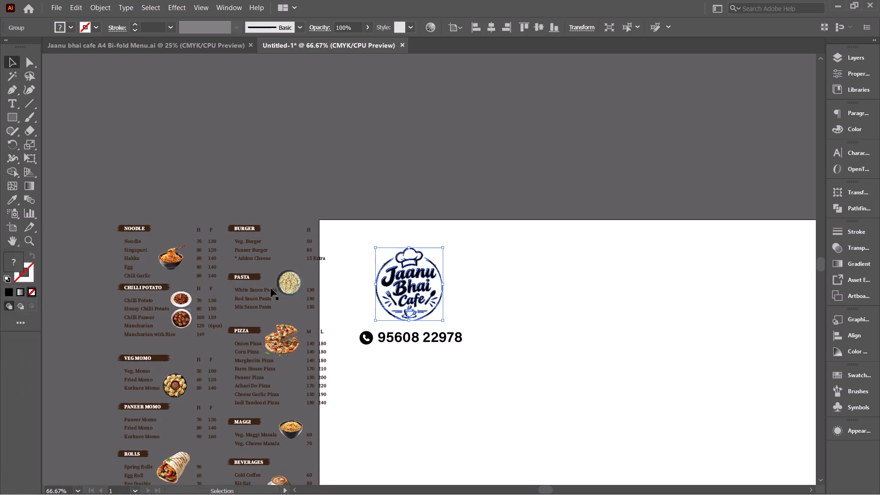
click(491, 287)
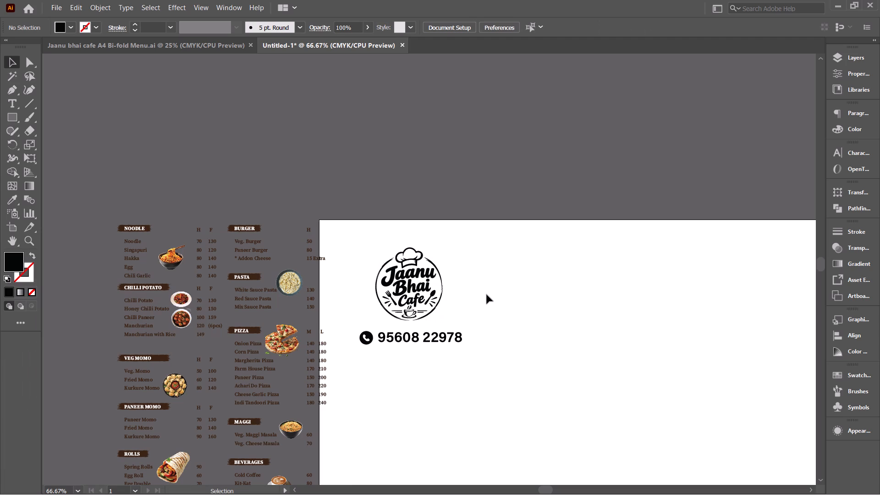
Move the NOODLE and CHILLI POTATO sections with their food images onto the artboard below the phone number, centered at about X 2.09 in, Y 4.57 in.
ctrl+alt+scroll(447, 299, up, 3)
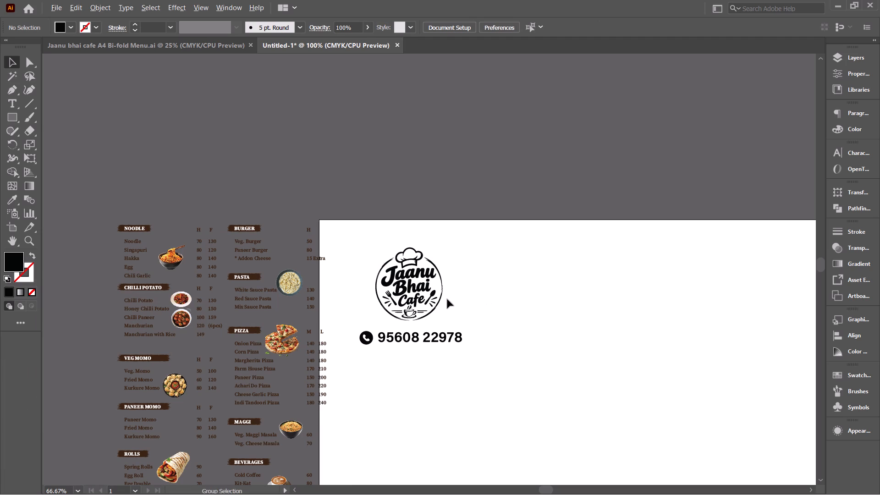
ctrl+alt+scroll(447, 299, down, 3)
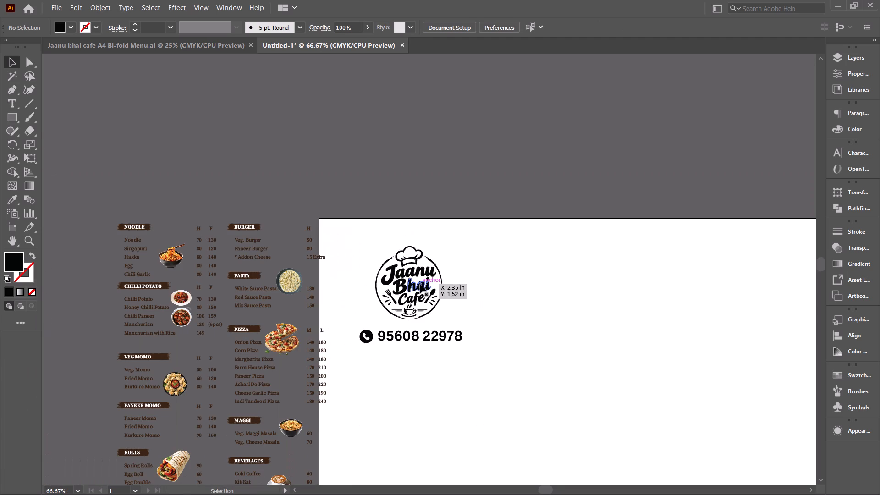
scroll(432, 318, down, 6)
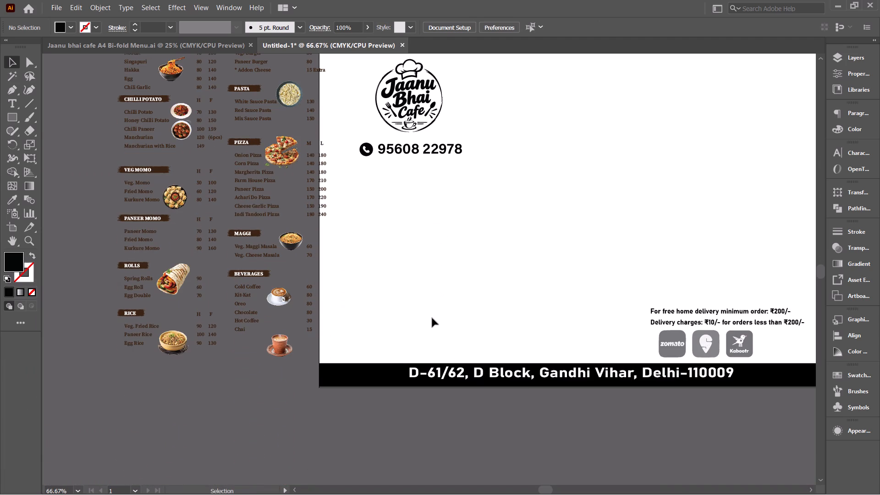
scroll(353, 283, up, 1)
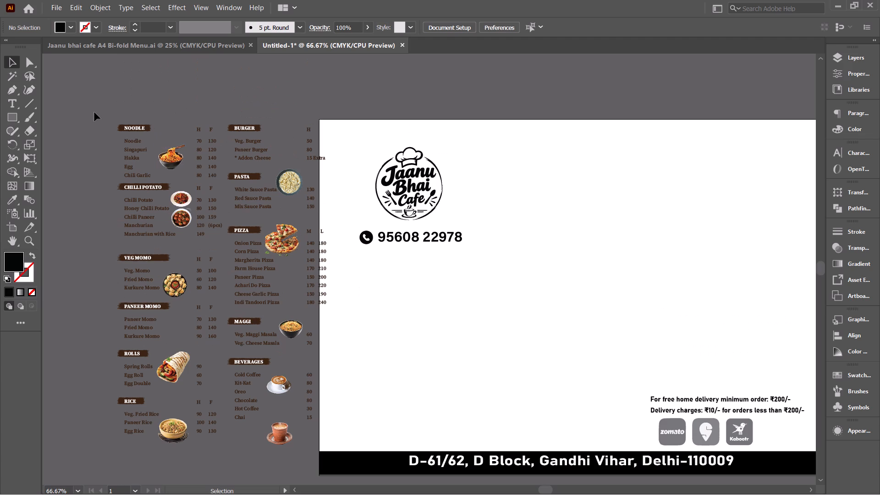
drag(94, 112, 220, 256)
drag(220, 256, 222, 240)
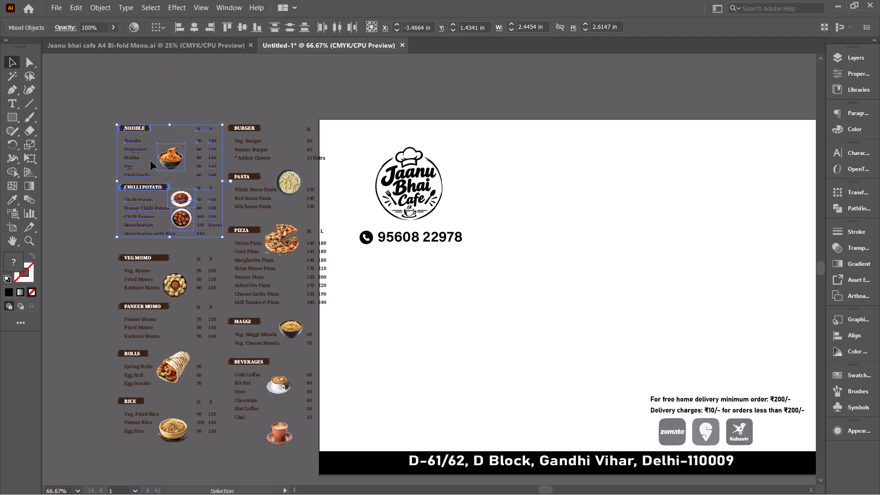
click(165, 158)
drag(170, 158, 385, 273)
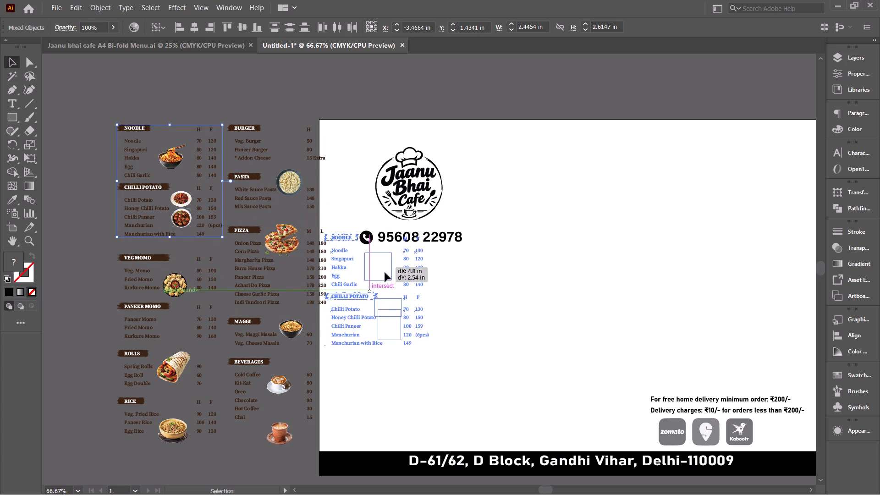
drag(385, 273, 408, 295)
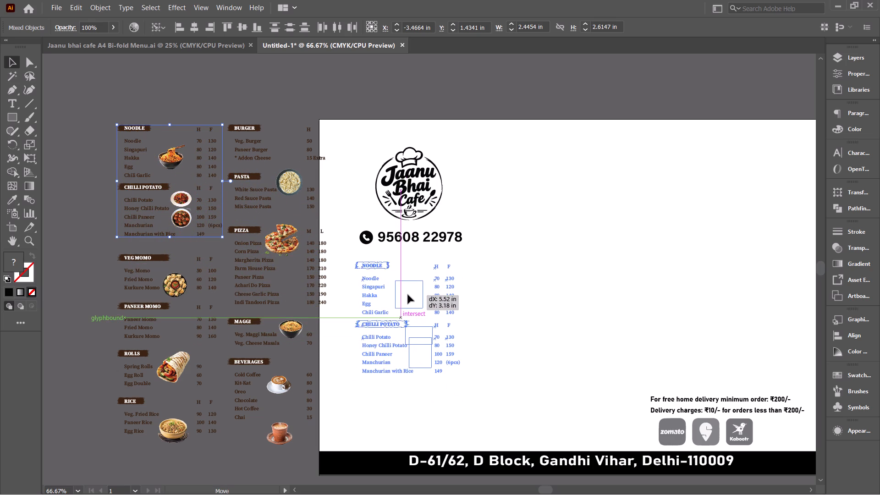
drag(408, 295, 410, 293)
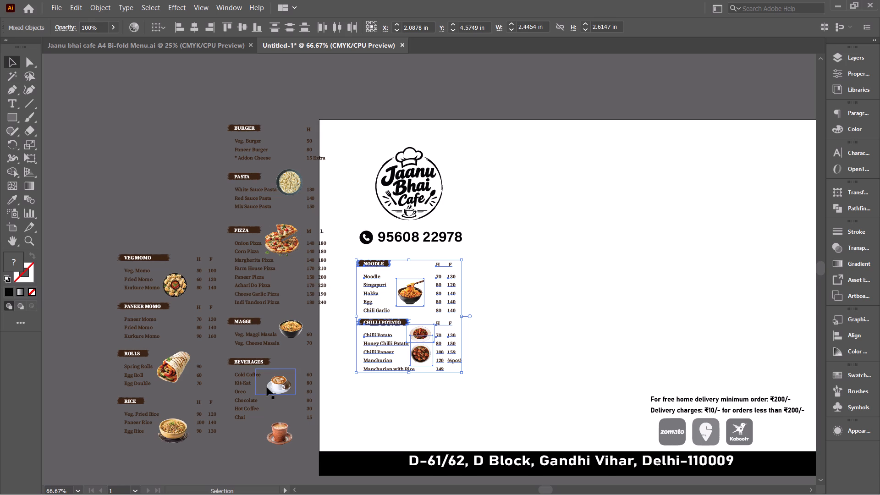
Move the RICE section with its bowl image onto the artboard below CHILLI POTATO, left-aligned with it, at about X 2.01 in, Y 6.67 in.
scroll(267, 387, down, 1)
click(227, 462)
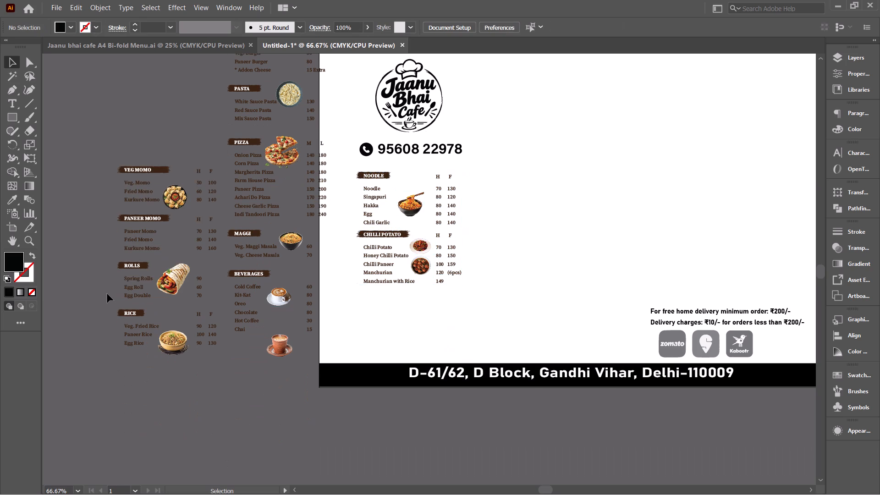
drag(106, 305, 176, 342)
drag(176, 342, 216, 360)
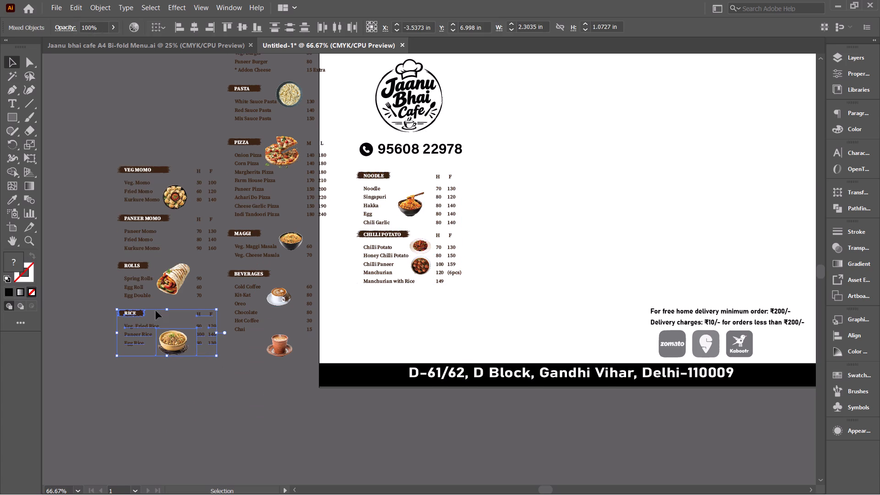
drag(135, 313, 336, 306)
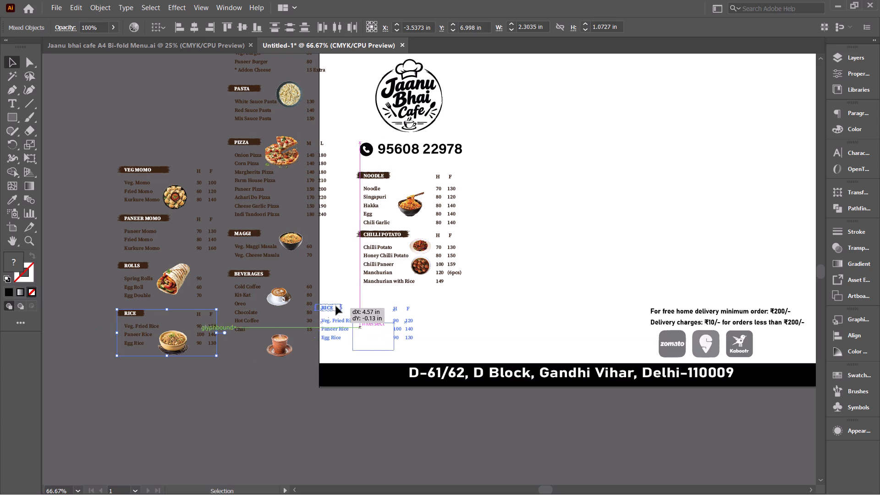
drag(336, 306, 378, 300)
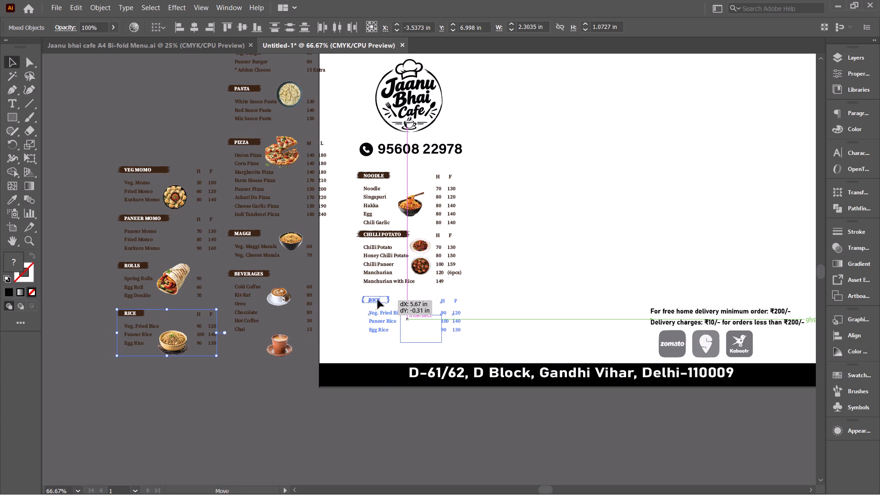
drag(378, 300, 374, 269)
drag(374, 269, 375, 293)
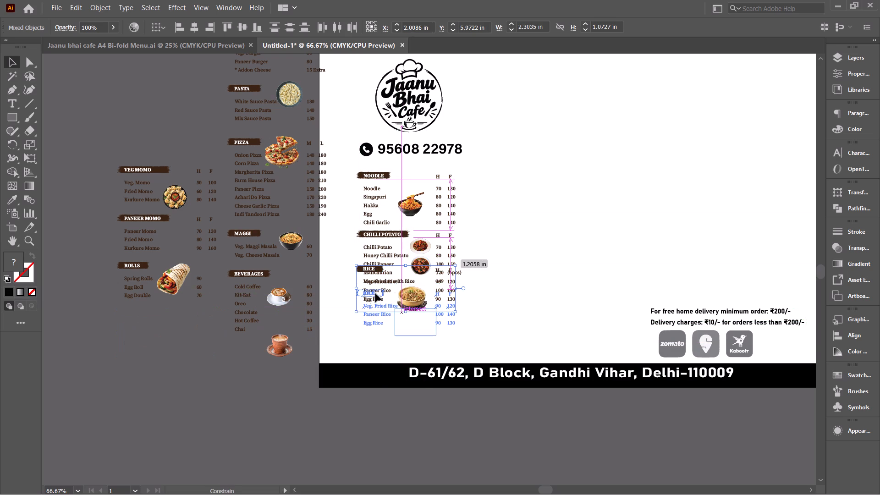
drag(375, 293, 379, 300)
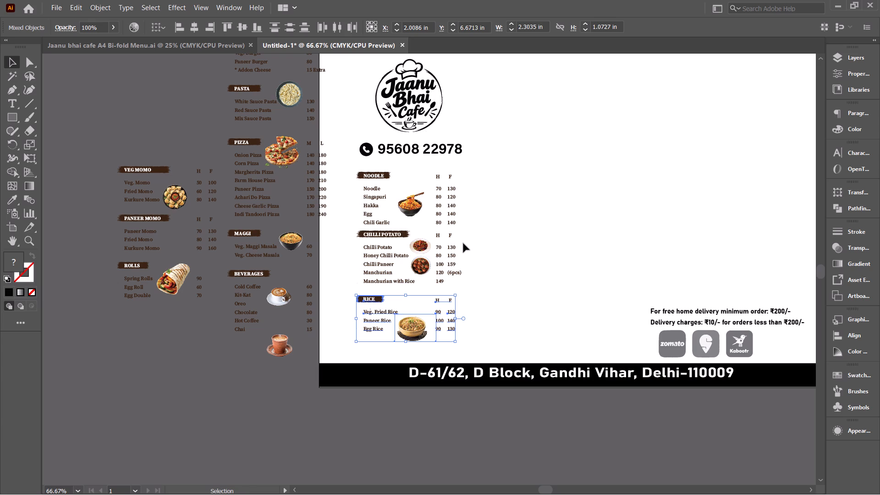
Shift the CHILLI POTATO section straight down about 0.08 in to even the gaps between NOODLE and RICE.
drag(462, 231, 375, 285)
click(384, 234)
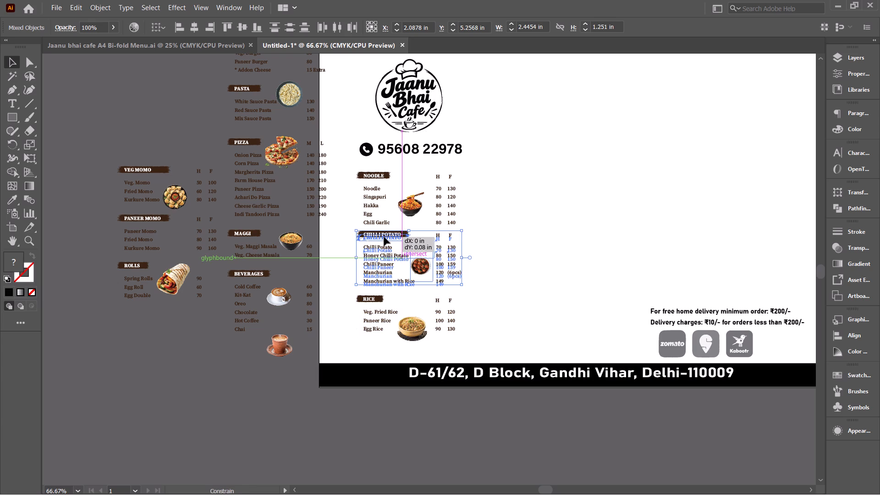
click(517, 242)
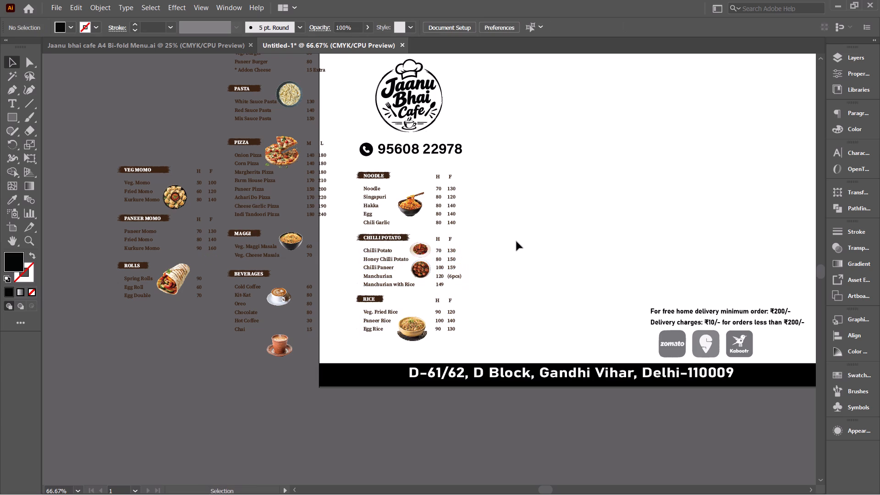
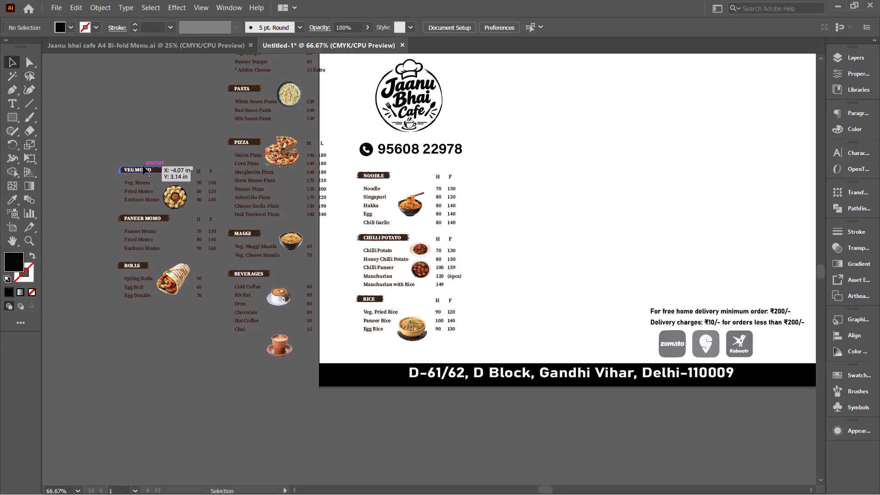
Move the BURGER, PASTA, PIZZA, MAGGI and BEVERAGES sections with their images onto the artboard's middle, centered at about X 5.09 in, Y 4.13 in.
scroll(143, 166, up, 1)
drag(211, 104, 282, 279)
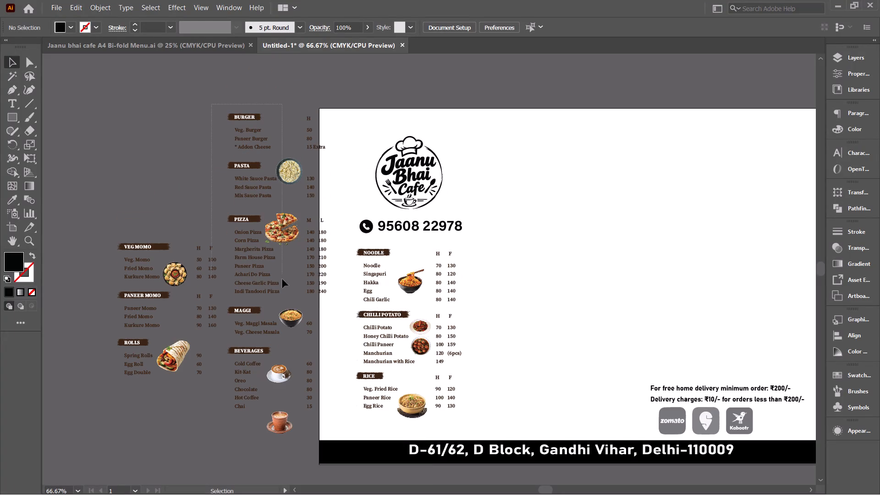
drag(282, 279, 293, 357)
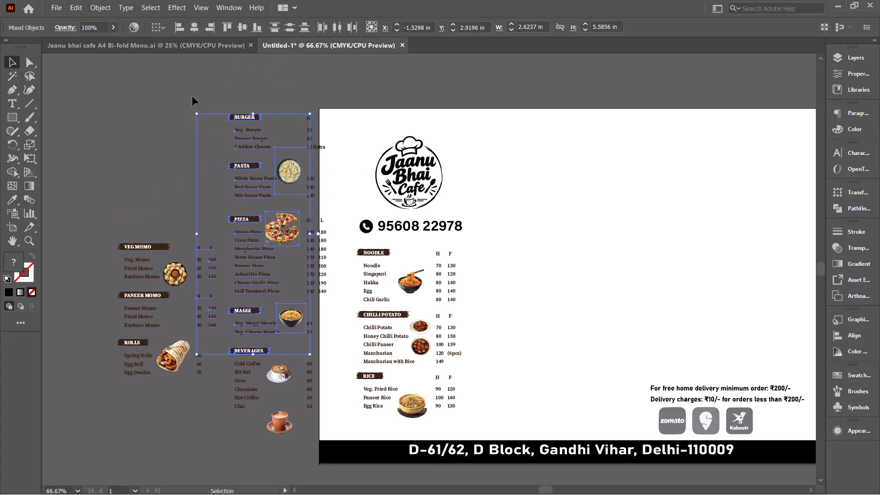
click(192, 97)
drag(228, 107, 302, 313)
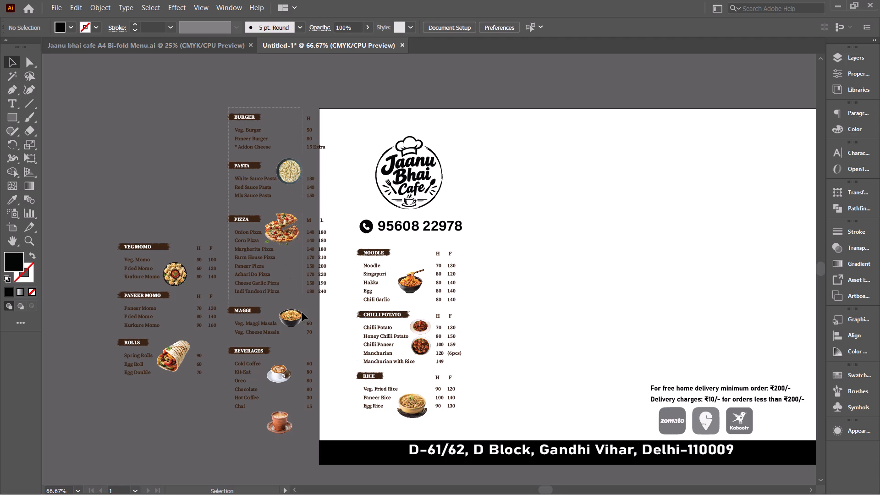
drag(302, 313, 332, 423)
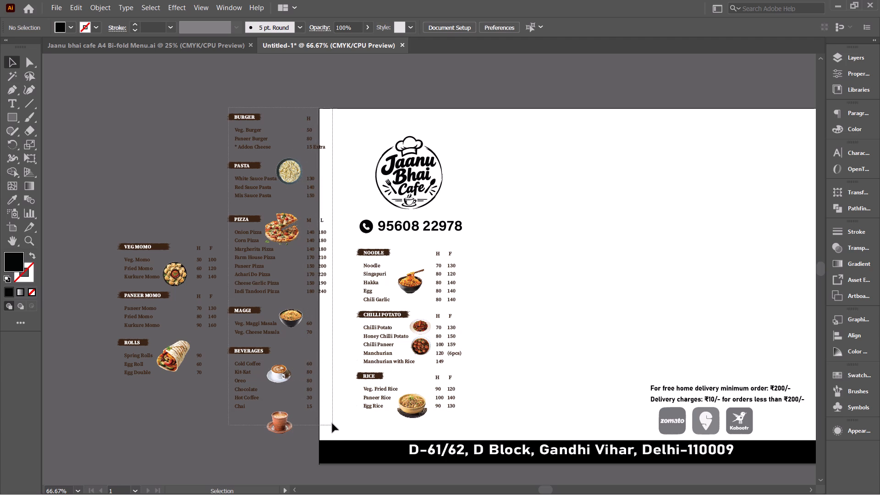
drag(332, 423, 331, 423)
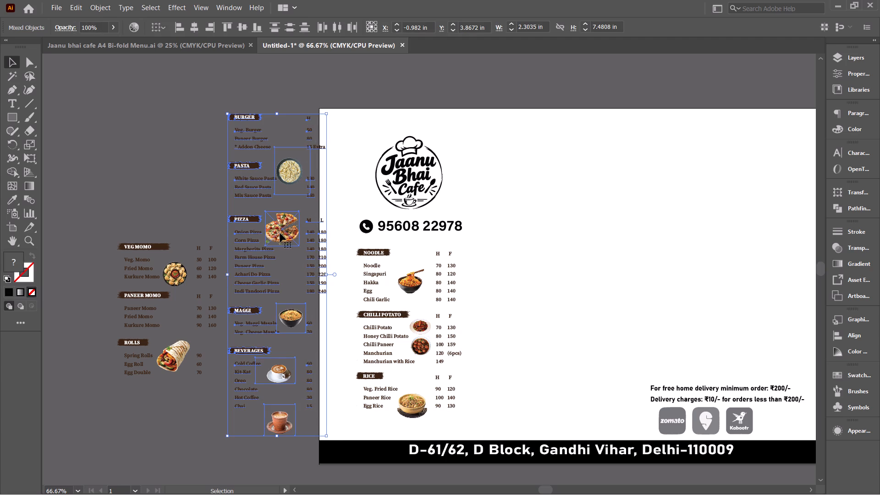
drag(280, 233, 527, 240)
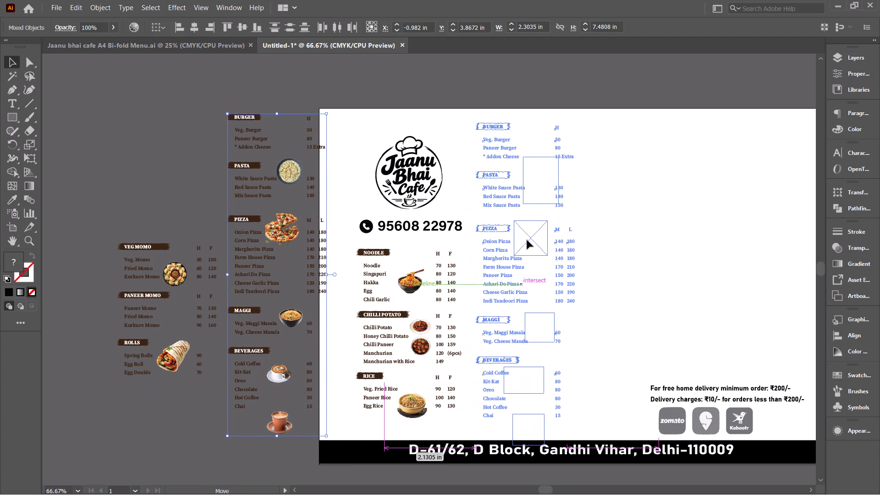
drag(527, 240, 527, 245)
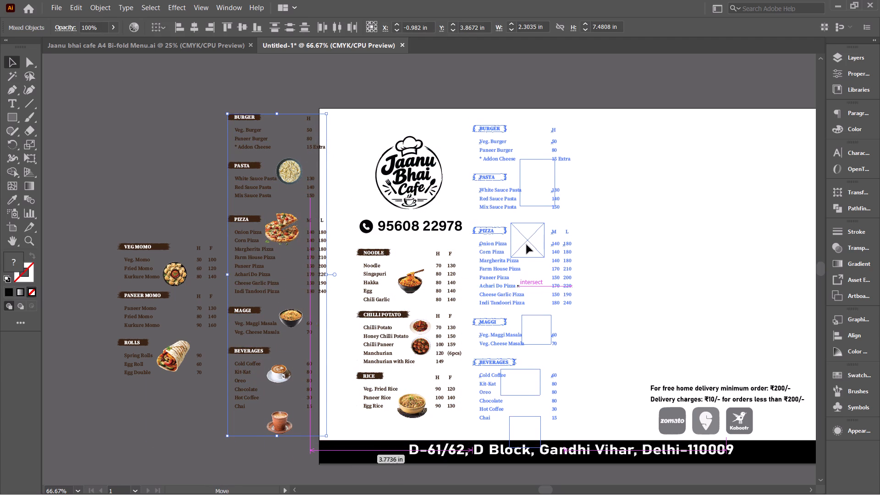
drag(527, 245, 532, 245)
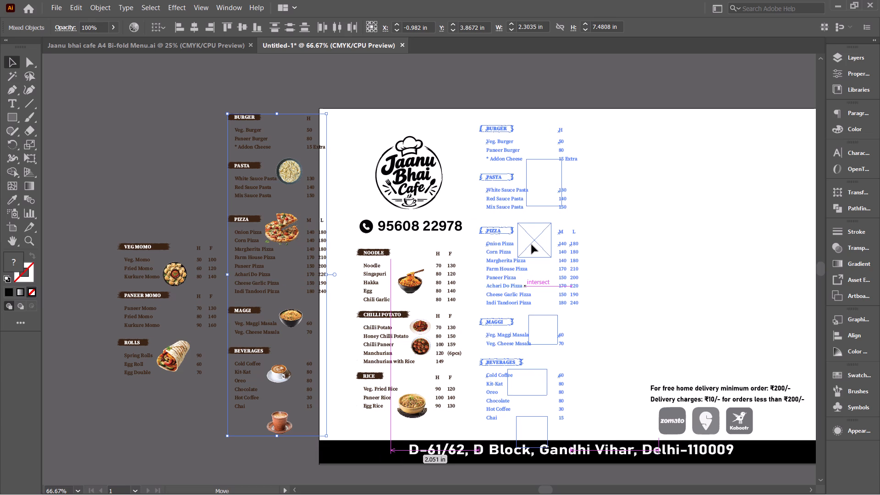
drag(532, 245, 538, 245)
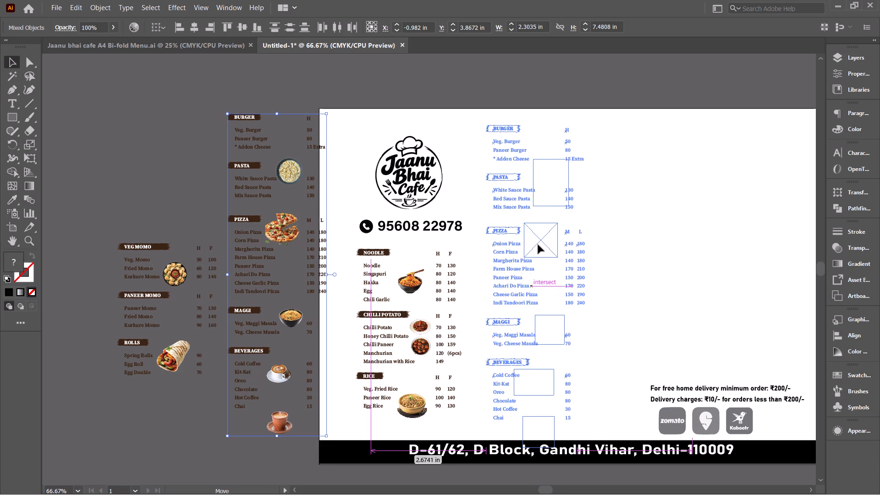
drag(538, 245, 540, 245)
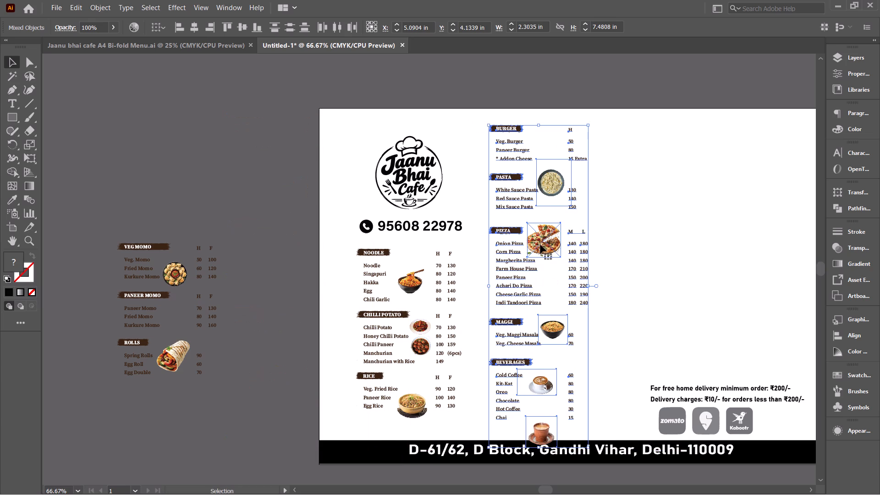
click(616, 380)
Move the chai cup image up about 0.35 in, clear of the black address bar.
drag(546, 431, 547, 416)
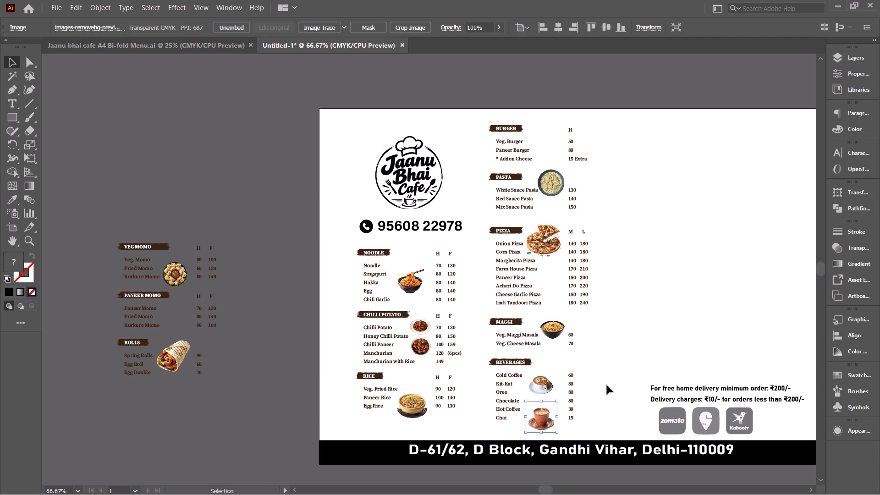
click(607, 385)
Move the VEG MOMO, PANEER MOMO and ROLLS sections with their images onto the artboard above the delivery text, centered at about X 8.71 in, Y 1.95 in.
drag(88, 225, 238, 385)
drag(170, 273, 526, 211)
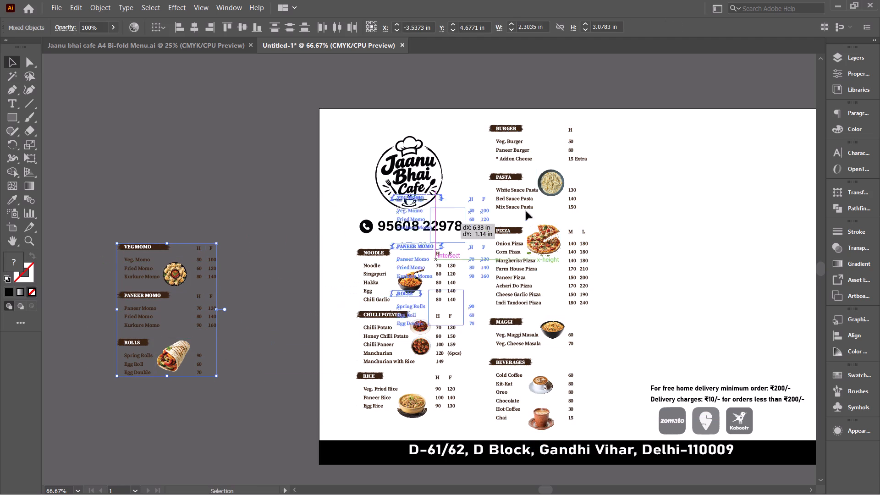
drag(526, 211, 724, 190)
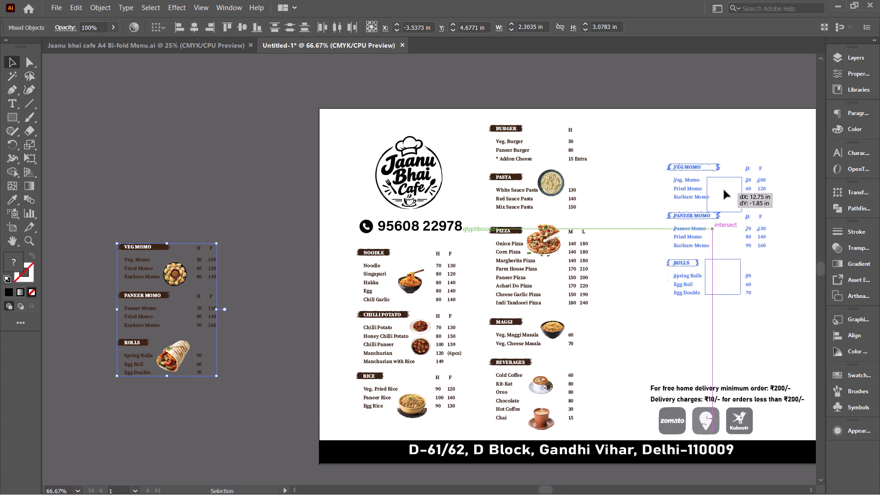
drag(724, 190, 687, 160)
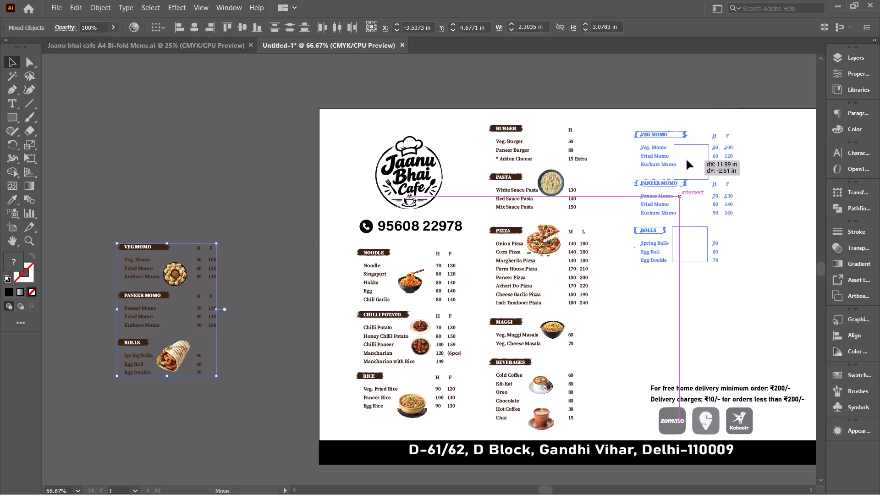
drag(687, 160, 691, 155)
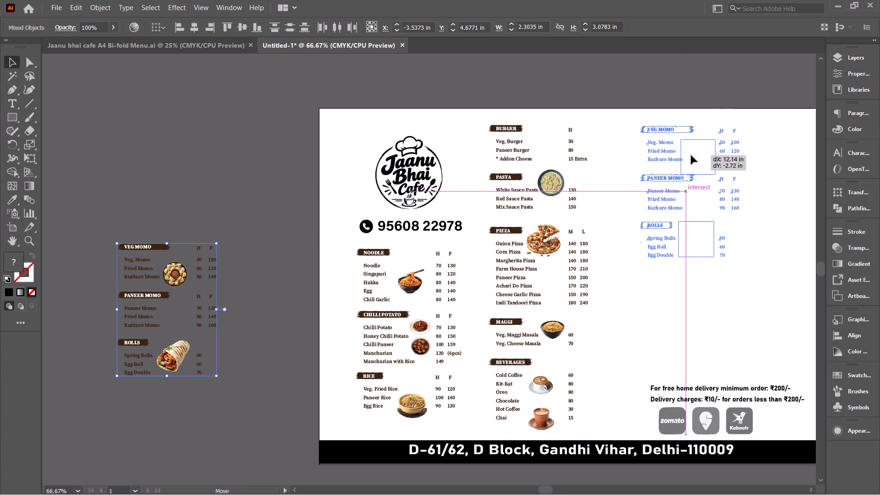
drag(691, 155, 697, 155)
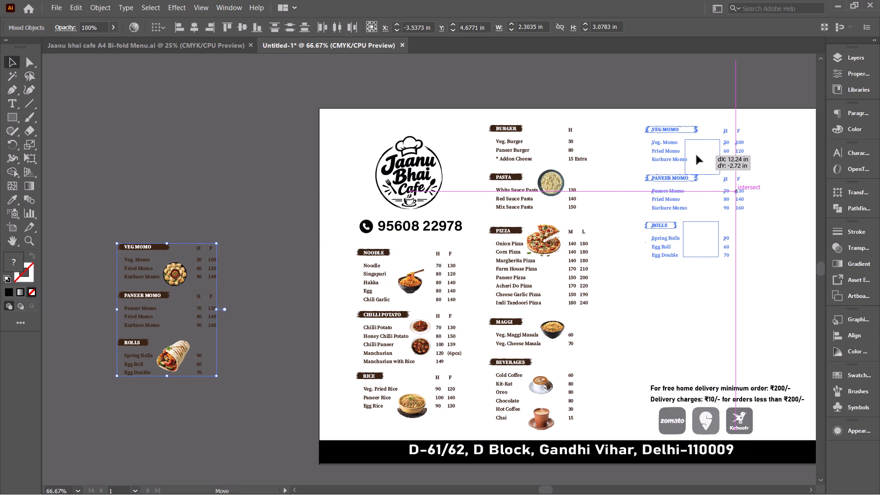
drag(697, 155, 696, 155)
Shift the whole BURGER-to-BEVERAGES column horizontally to about X 5.77 in, leaving the address bar and its text out of the selection.
scroll(696, 155, left, 1)
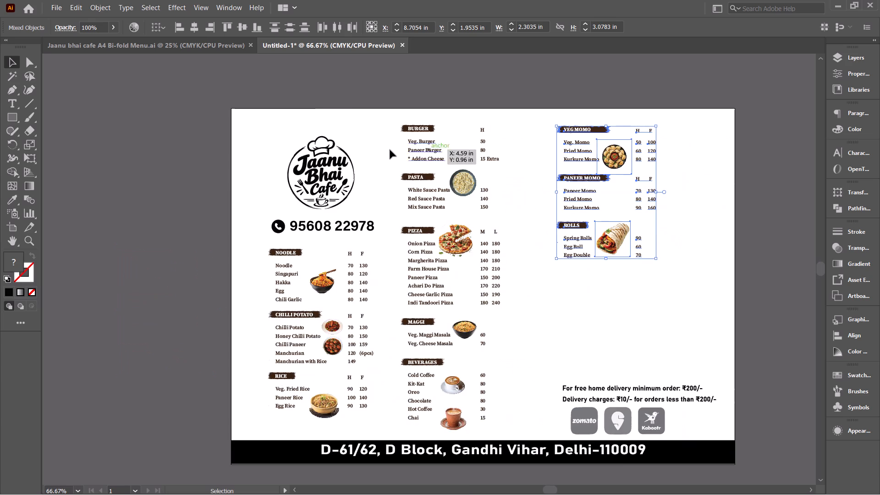
drag(390, 122, 501, 382)
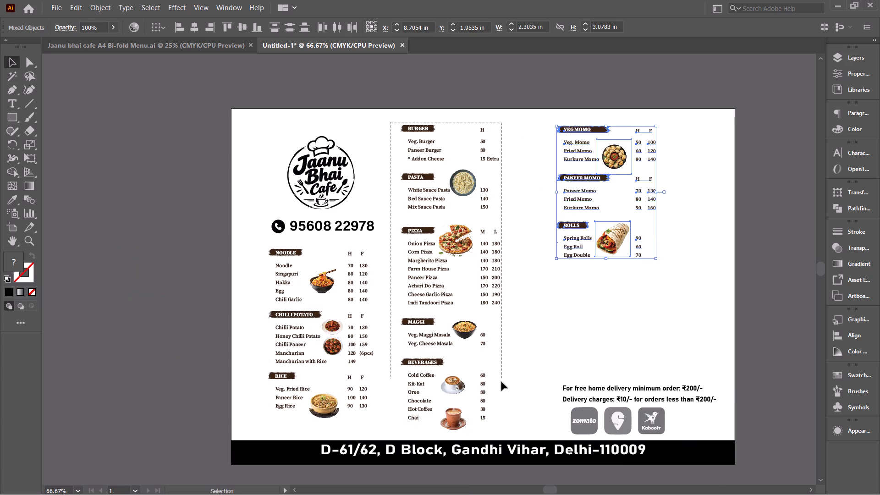
drag(501, 382, 514, 451)
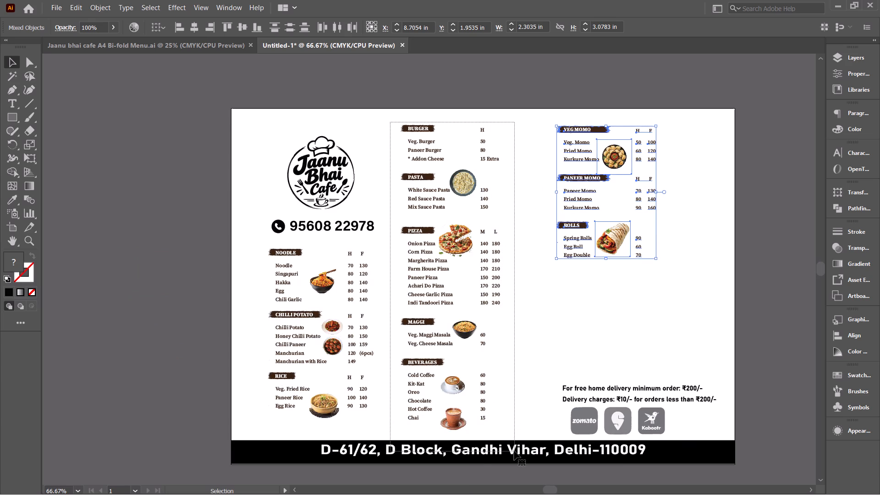
shift+double_click(514, 451)
shift+click(514, 451)
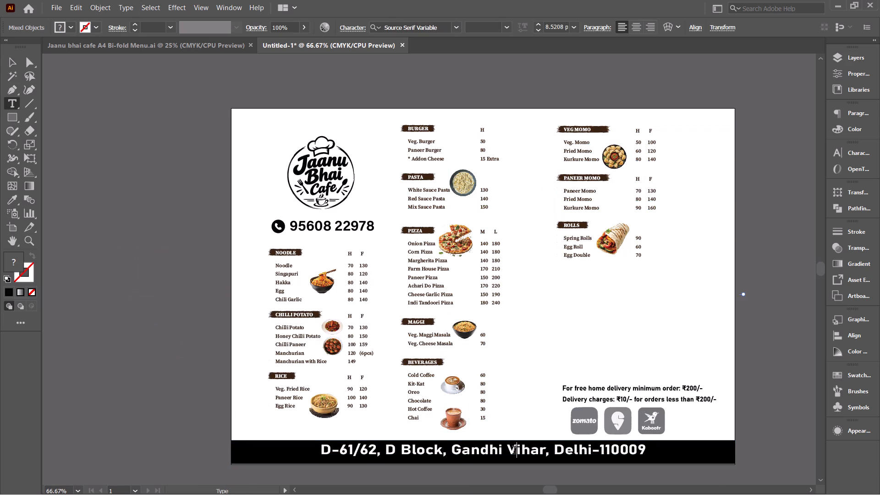
drag(5, 63, 261, 186)
drag(407, 119, 485, 276)
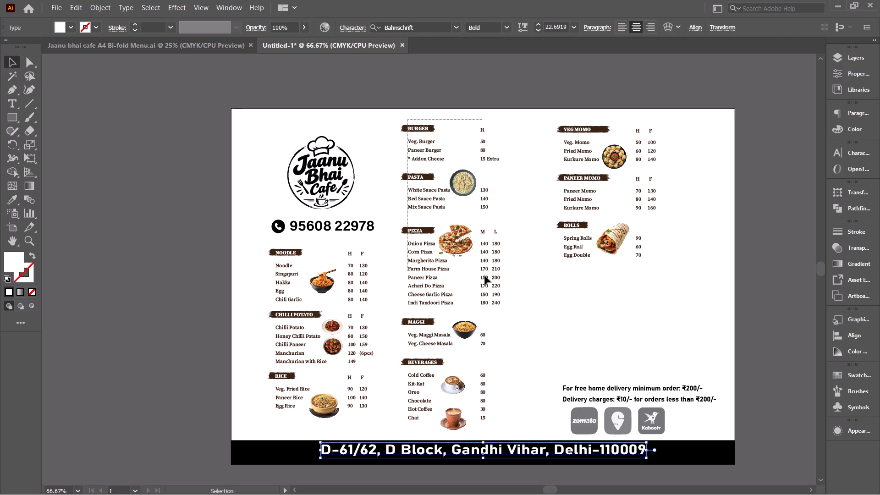
drag(485, 276, 506, 391)
drag(506, 391, 509, 451)
shift+click(509, 451)
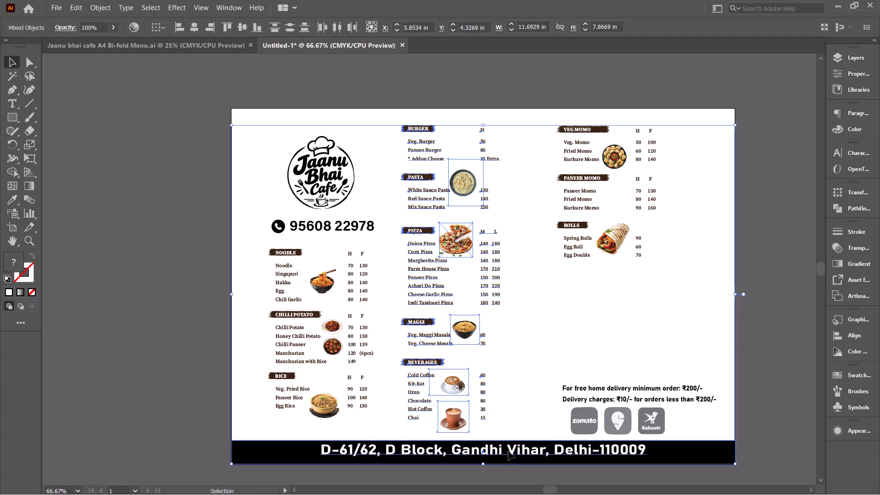
shift+click(656, 461)
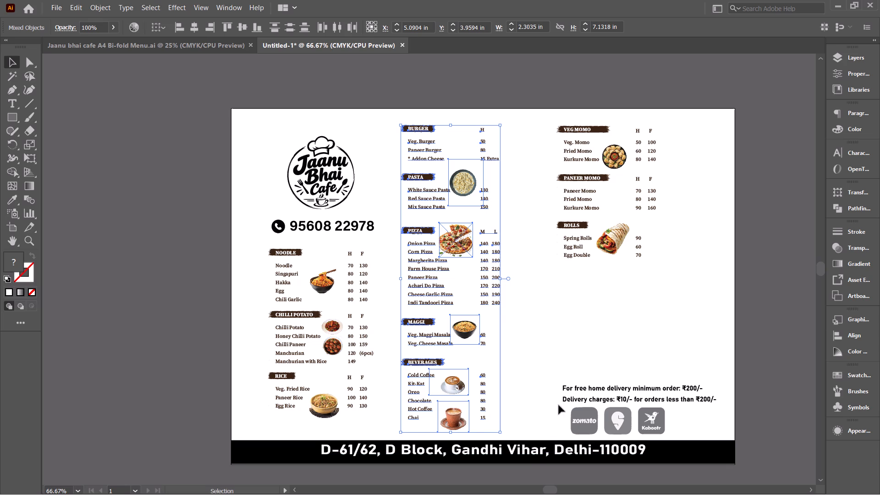
drag(461, 414, 477, 415)
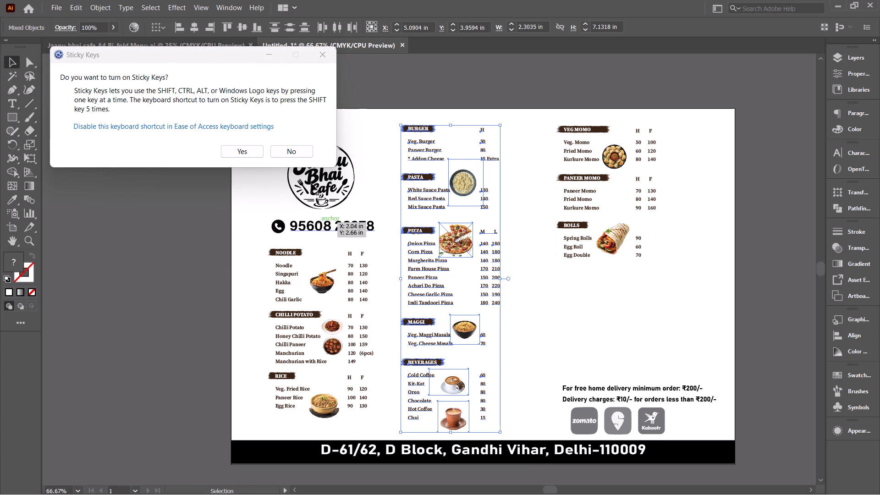
drag(456, 409, 474, 413)
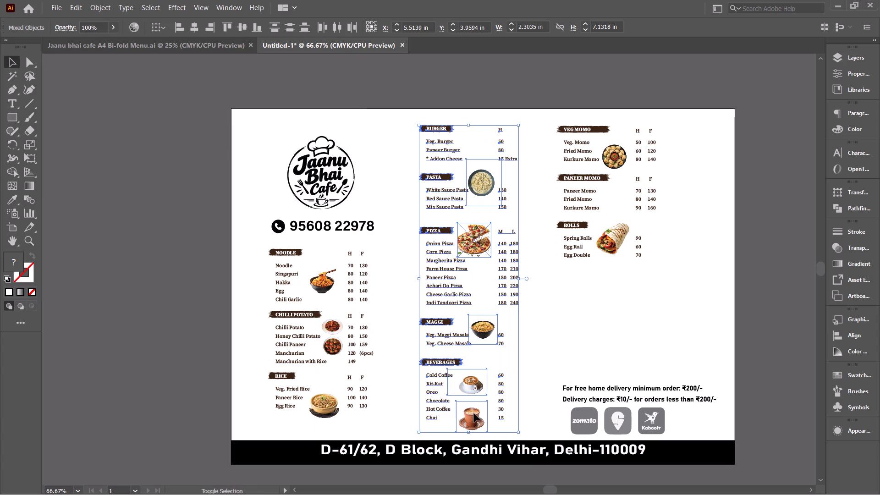
drag(474, 413, 484, 415)
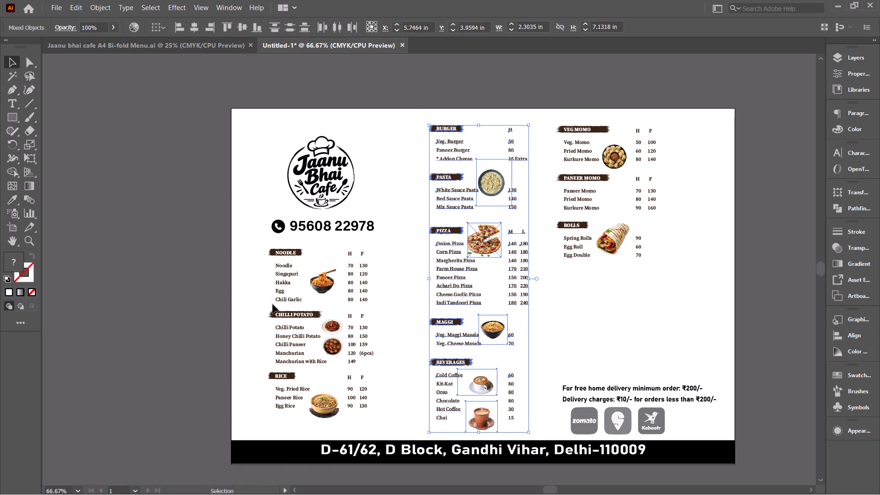
Enlarge the logo, phone number, NOODLE, CHILLI POTATO and RICE column proportionally to about 2.60 in wide by 6.89 in high.
drag(245, 137, 378, 389)
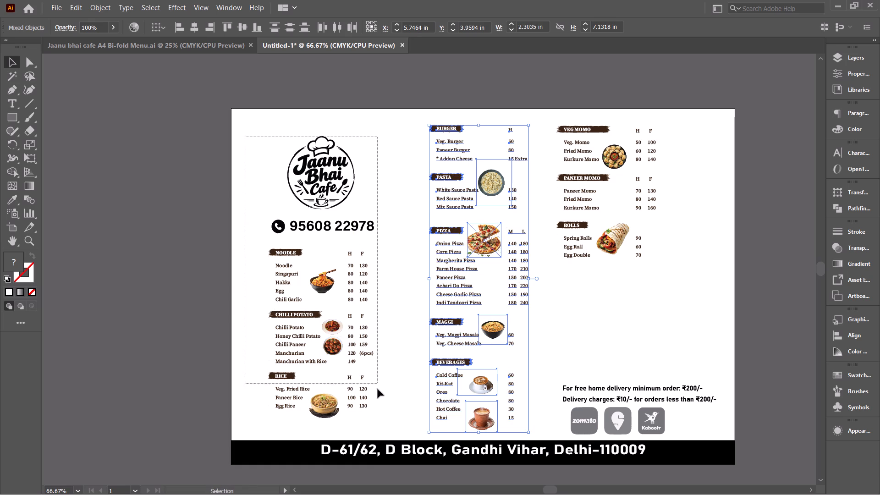
drag(378, 389, 378, 419)
drag(373, 418, 374, 419)
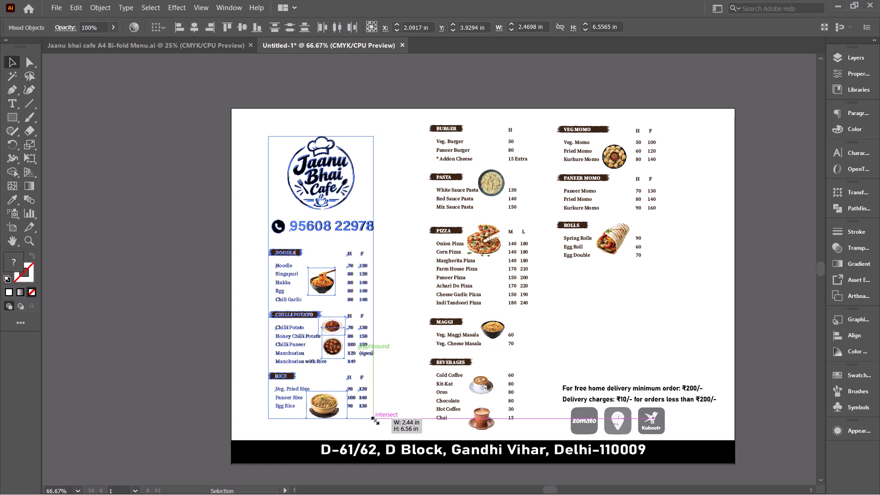
drag(374, 419, 386, 433)
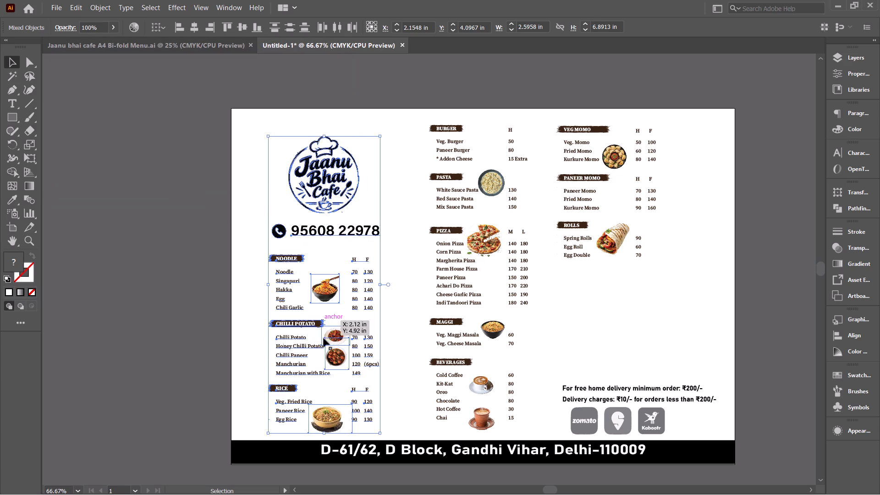
click(330, 413)
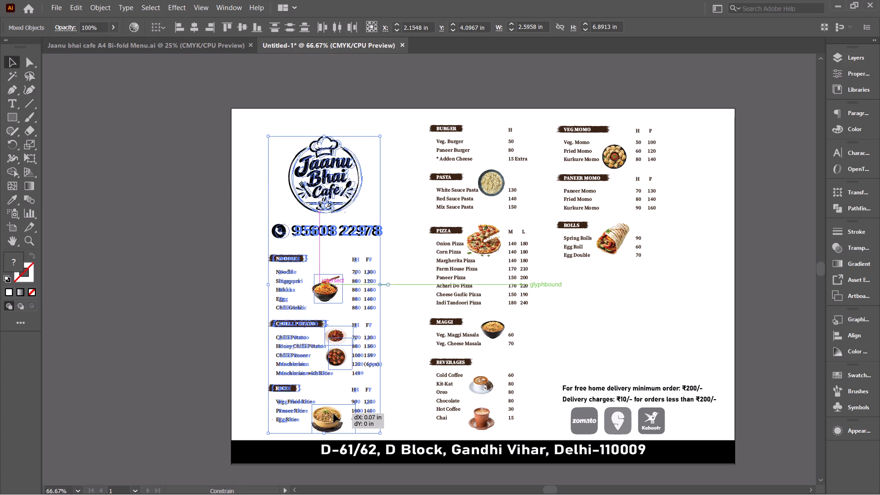
key(ctrl+z)
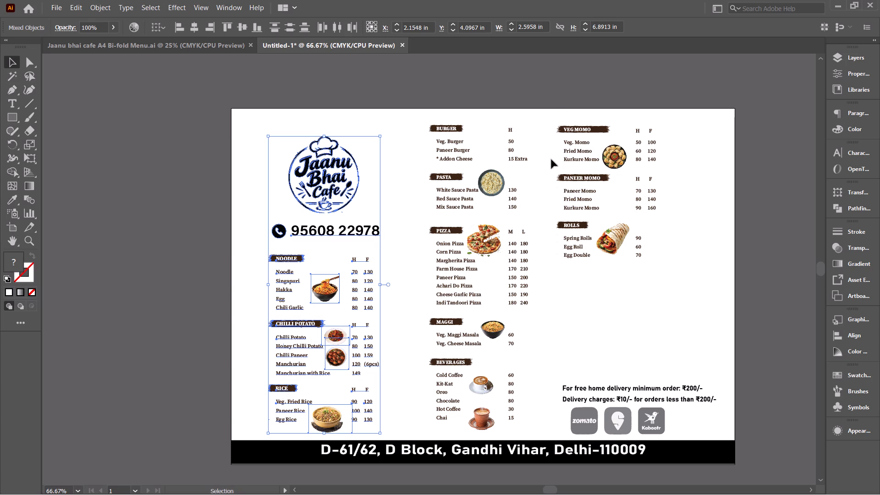
Shift the VEG MOMO, PANEER MOMO and ROLLS column horizontally to about X 9.07 in, keeping its height position.
drag(555, 108, 671, 270)
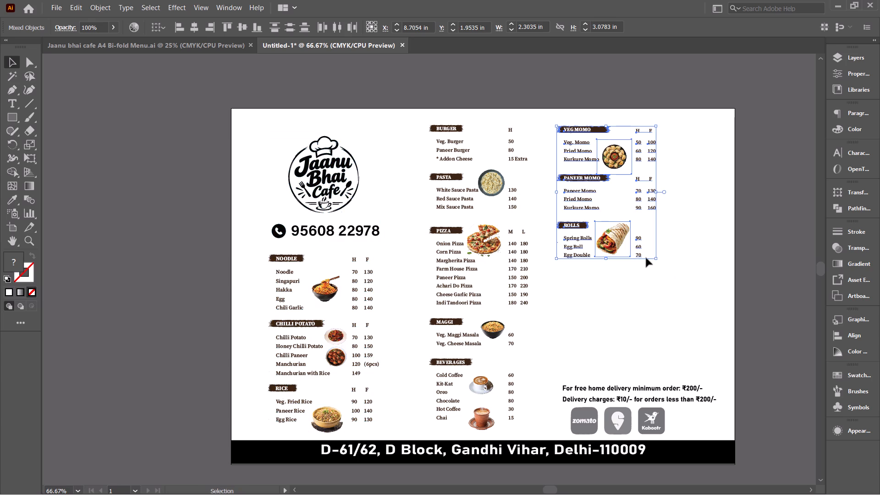
drag(616, 243, 632, 243)
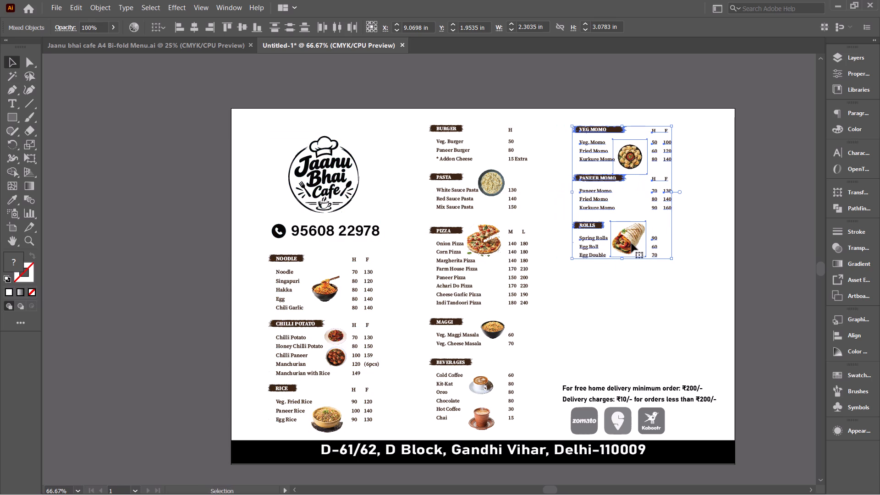
click(642, 310)
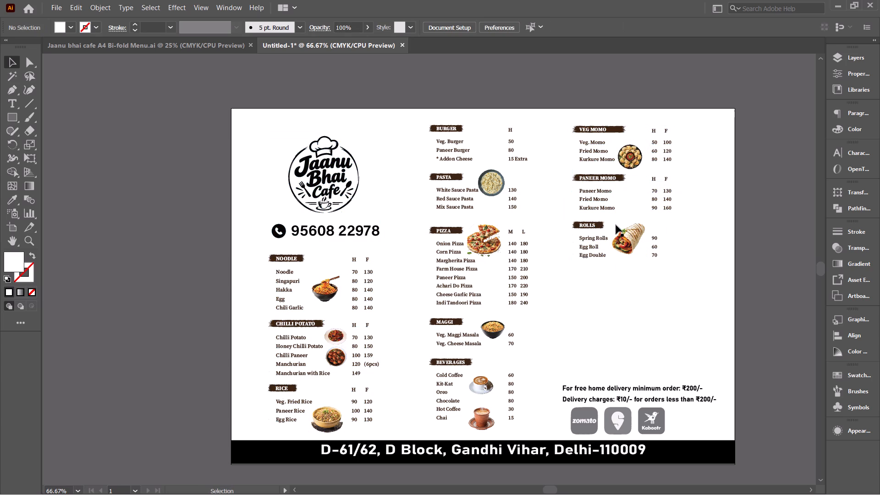
Shift the VEG MOMO, PANEER MOMO and ROLLS column slightly toward the artboard's right edge, keeping its height position.
drag(563, 126, 670, 269)
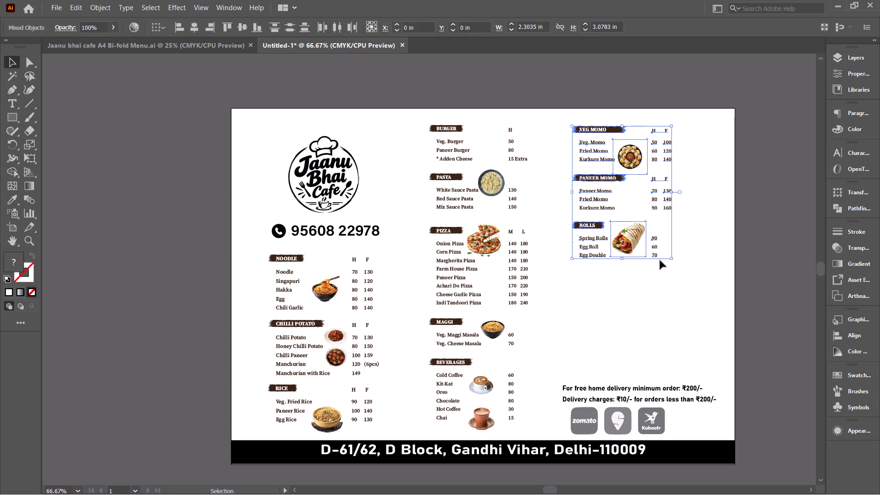
drag(630, 244, 632, 244)
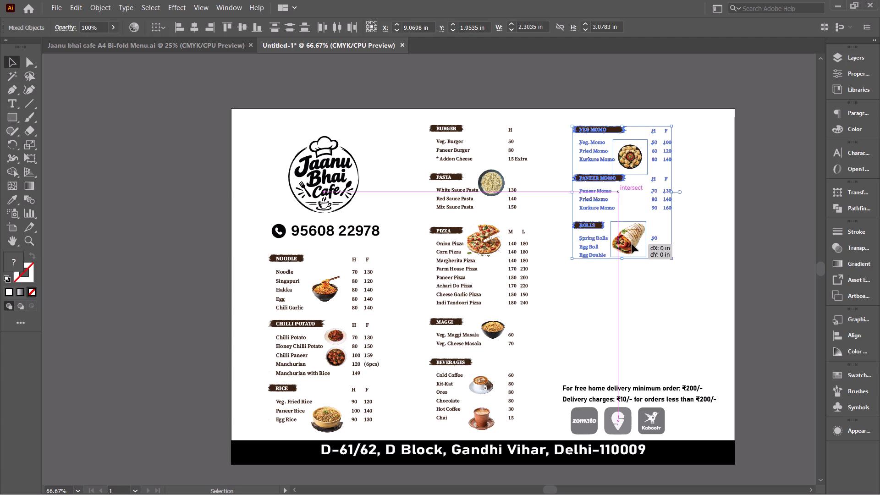
drag(632, 244, 635, 245)
click(633, 306)
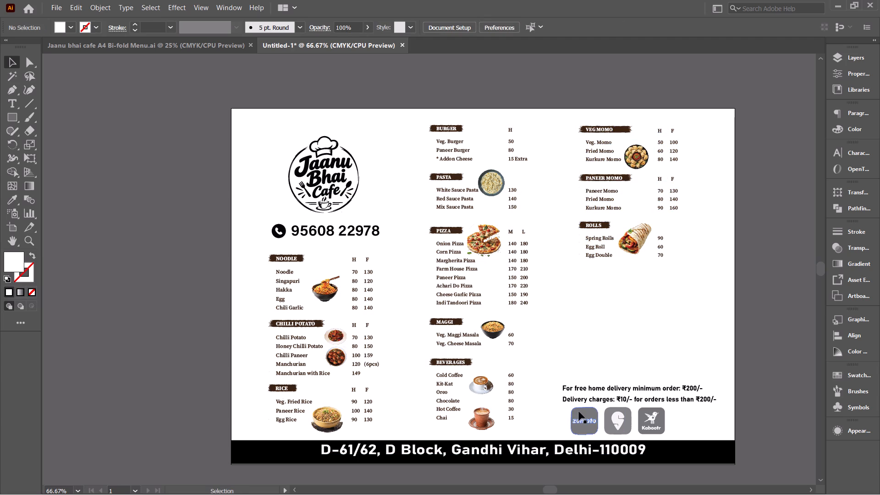
Copy the PARATHA, SANDWICH and FRIES sections without the page border from Jaanu bhai cafe A4 Bi-fold Menu.ai and paste them into Untitled-1.
click(206, 49)
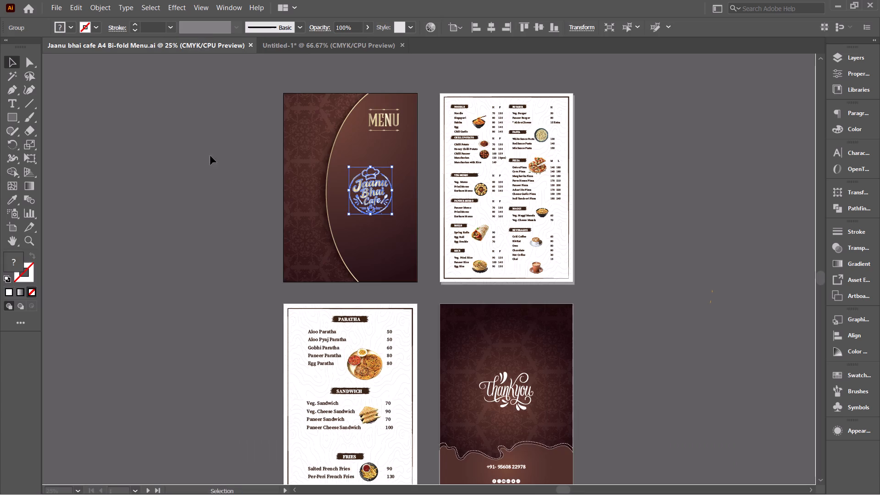
scroll(306, 315, down, 1)
drag(309, 262, 401, 430)
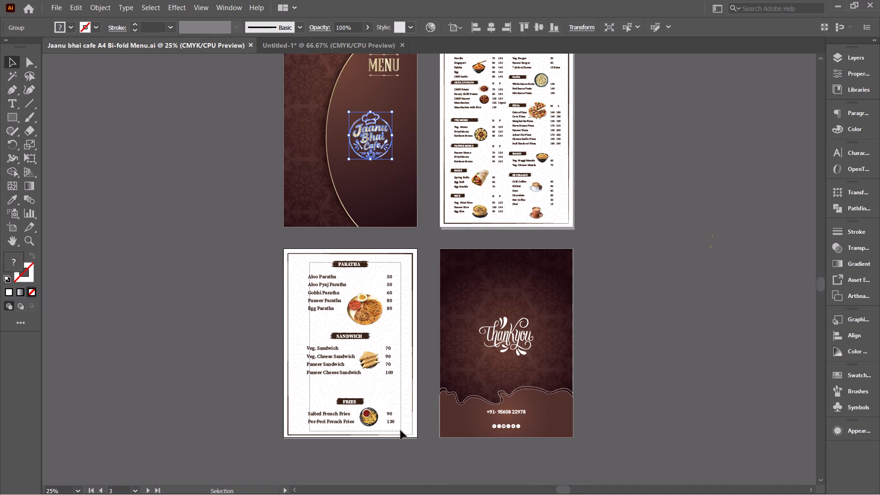
drag(401, 430, 396, 423)
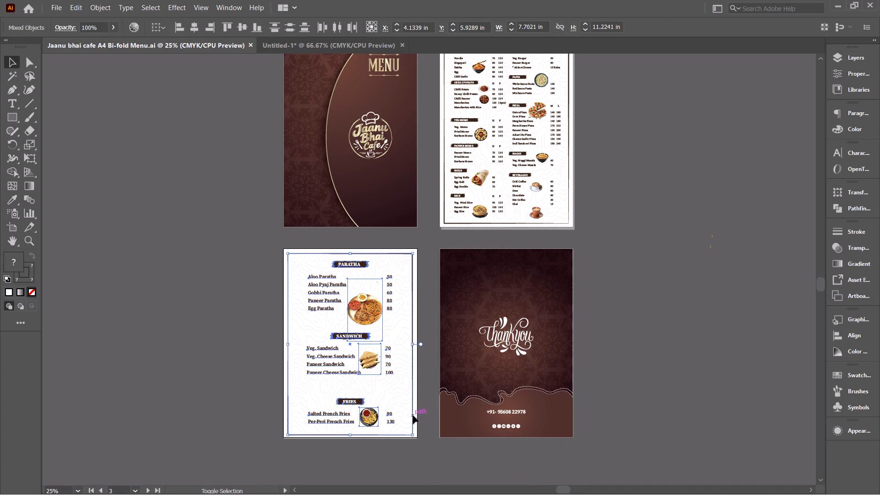
shift+click(412, 415)
key(ctrl+c)
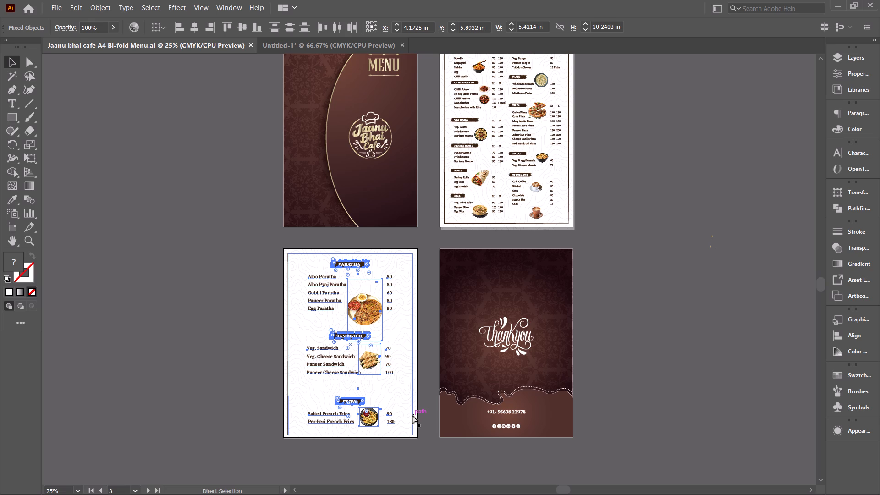
click(363, 52)
key(ctrl+v)
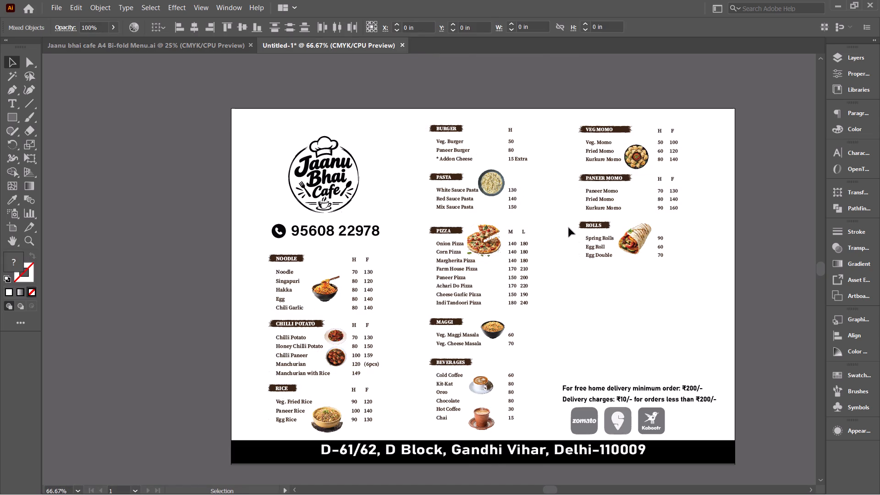
Scale the pasted PARATHA, SANDWICH and FRIES sections down proportionally to about 2.49 in wide by 4.71 in high.
shift+drag(543, 269, 497, 267)
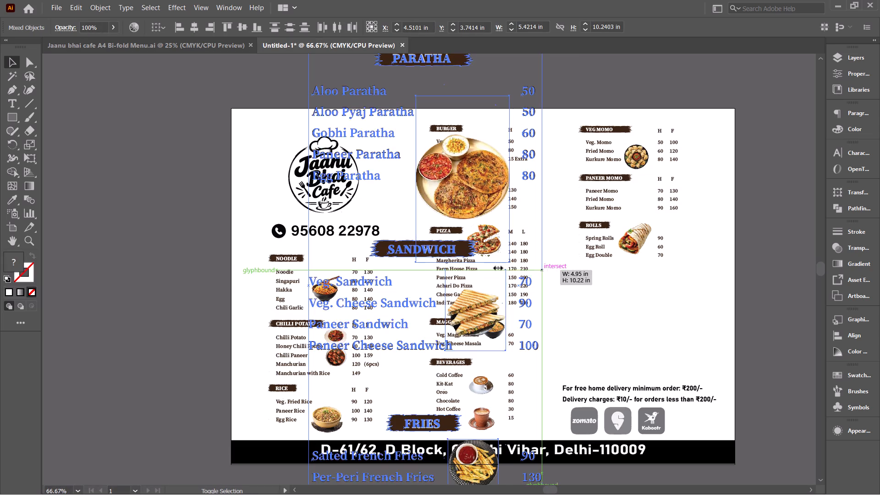
shift+drag(497, 267, 418, 266)
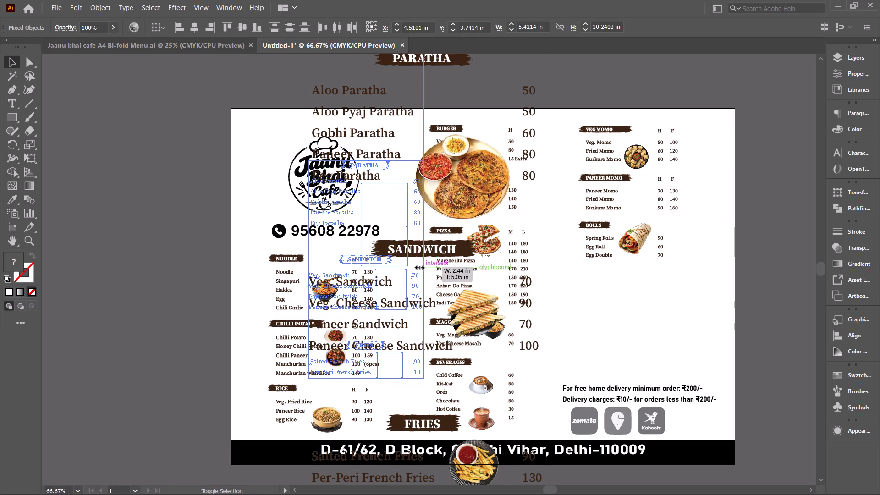
shift+drag(418, 266, 416, 266)
Lay the PARATHA, SANDWICH and FRIES sections over the PIZZA column and reduce them proportionally to about 2.24 in by 4.24 in.
drag(367, 261, 340, 270)
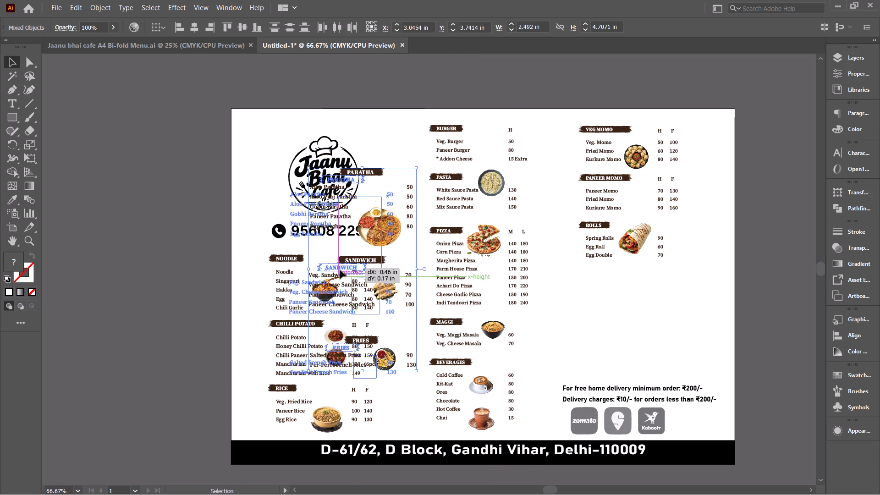
drag(340, 270, 350, 270)
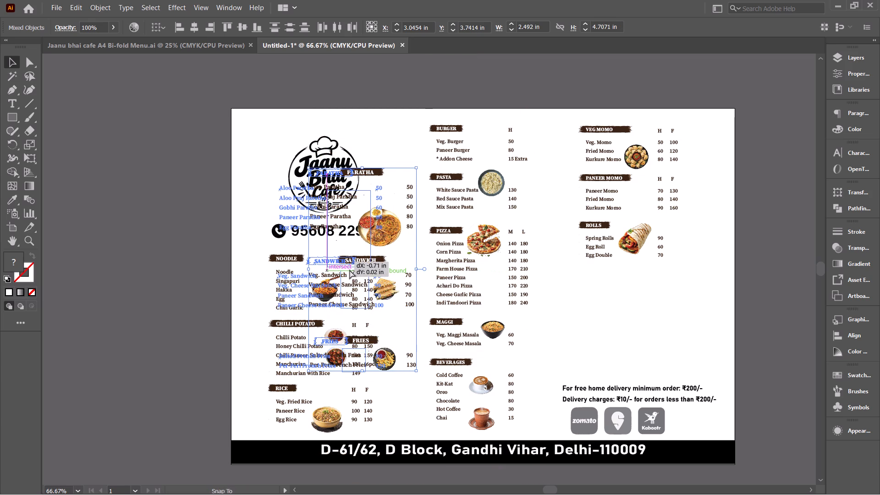
drag(350, 270, 487, 311)
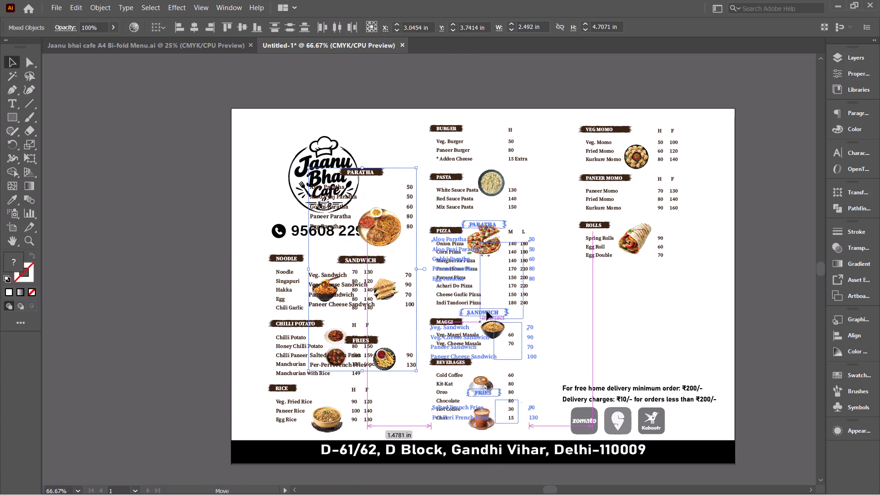
drag(487, 311, 468, 298)
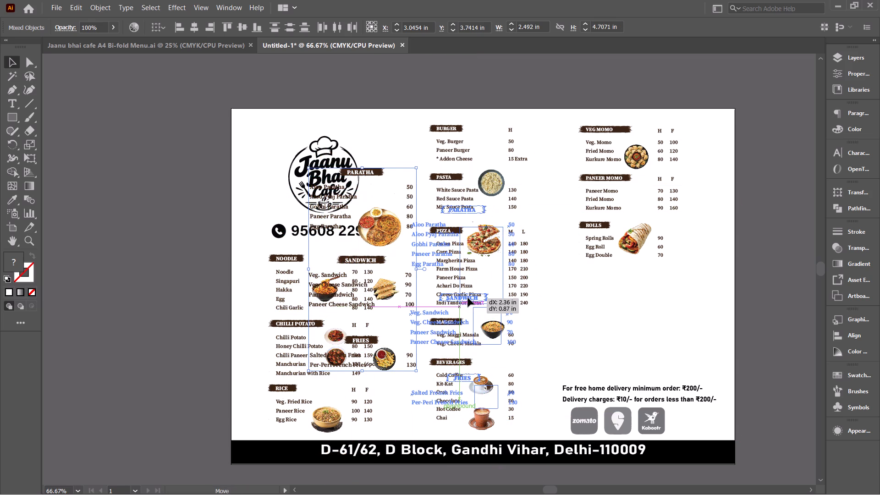
drag(468, 298, 468, 297)
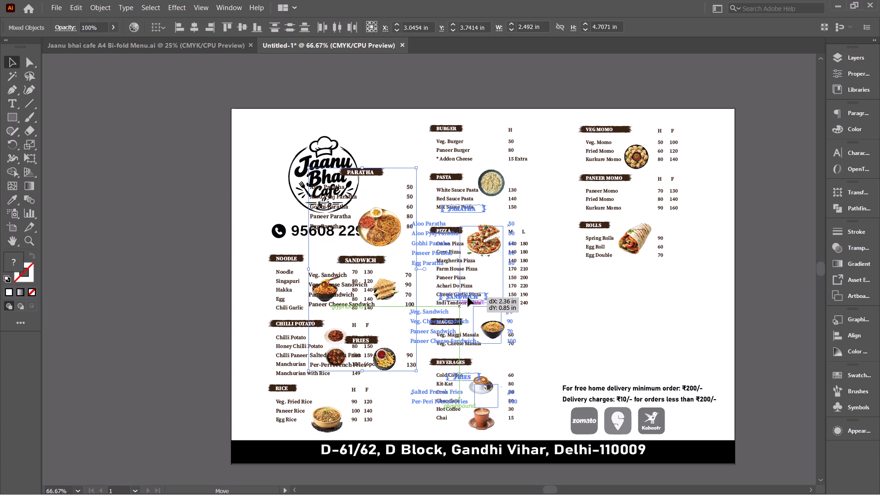
drag(468, 297, 491, 310)
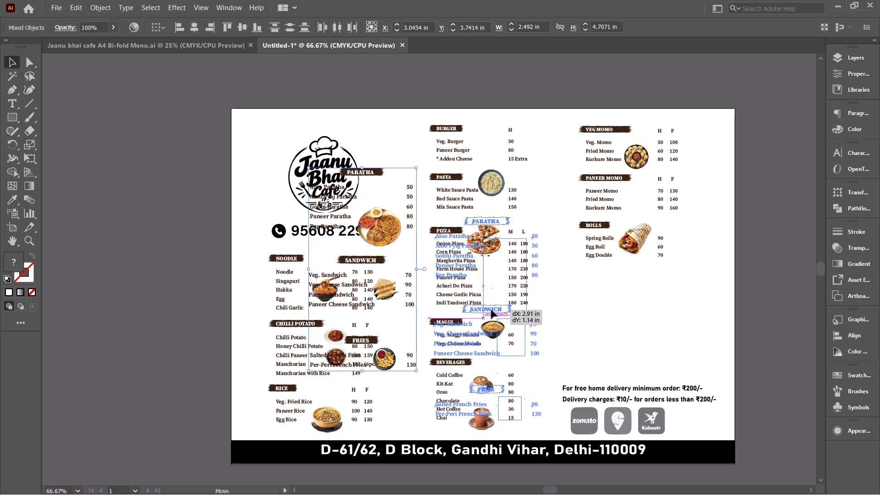
drag(491, 310, 491, 309)
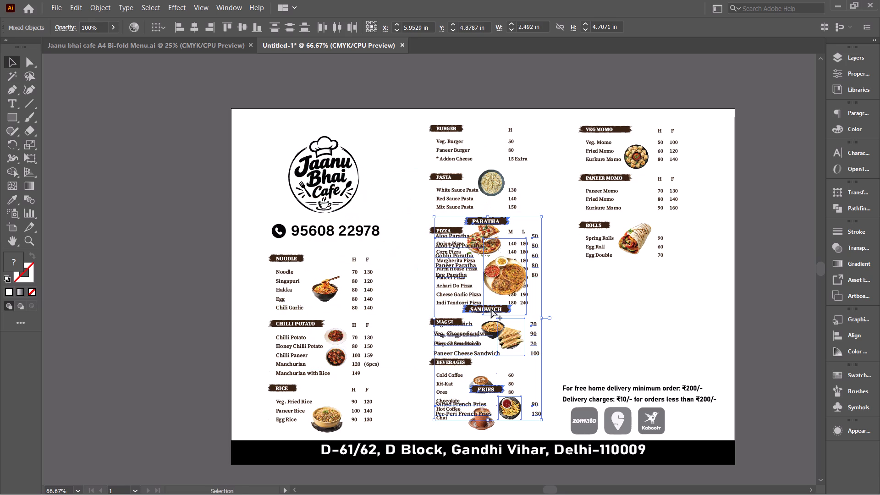
ctrl+alt+scroll(491, 309, up, 3)
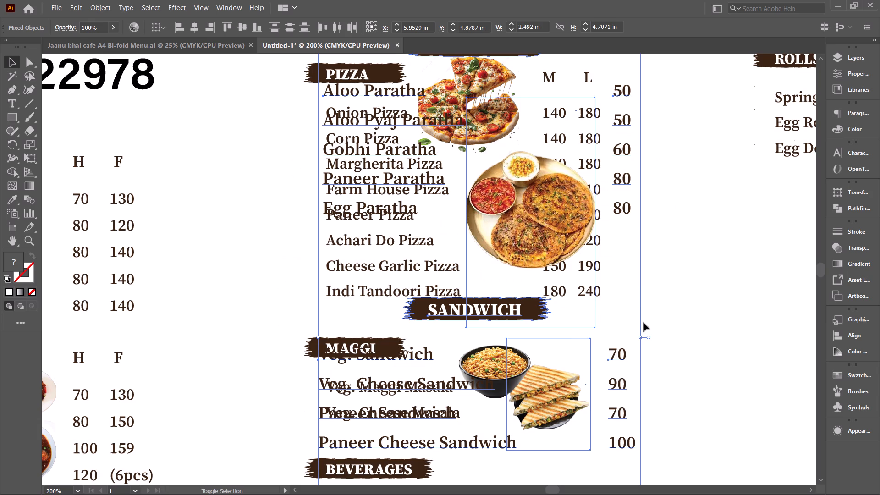
shift+drag(642, 338, 623, 339)
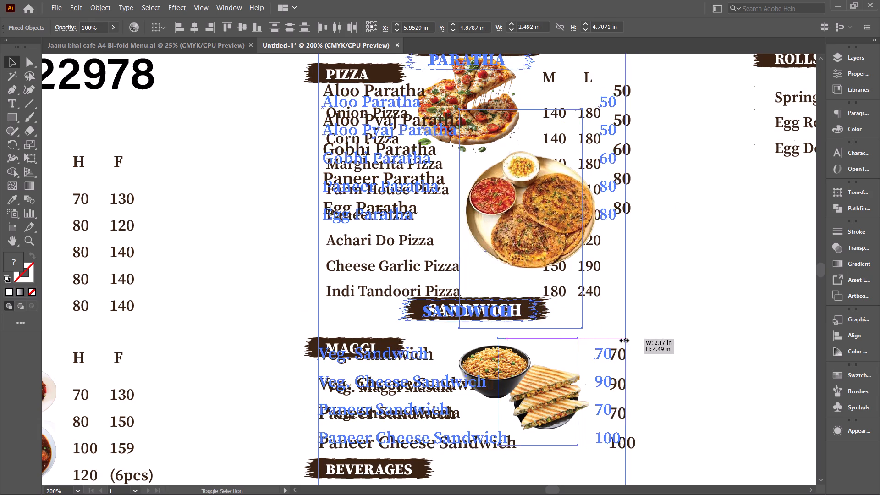
shift+drag(623, 339, 613, 339)
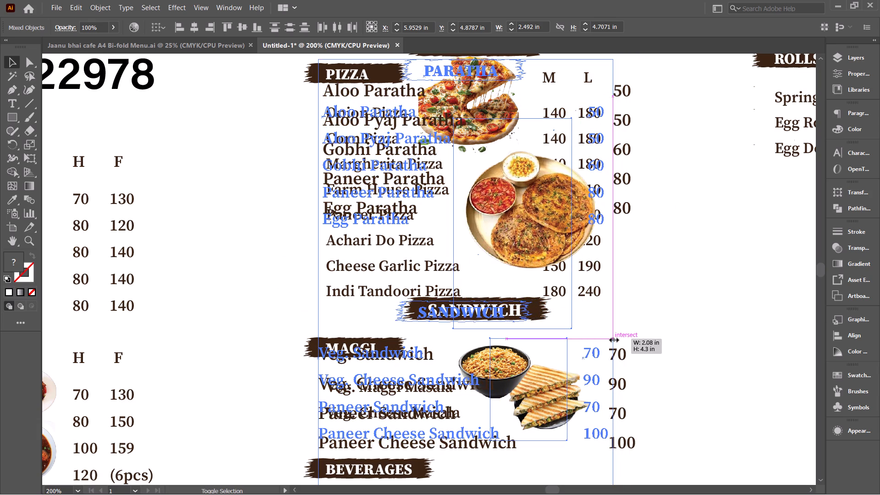
shift+drag(613, 339, 606, 339)
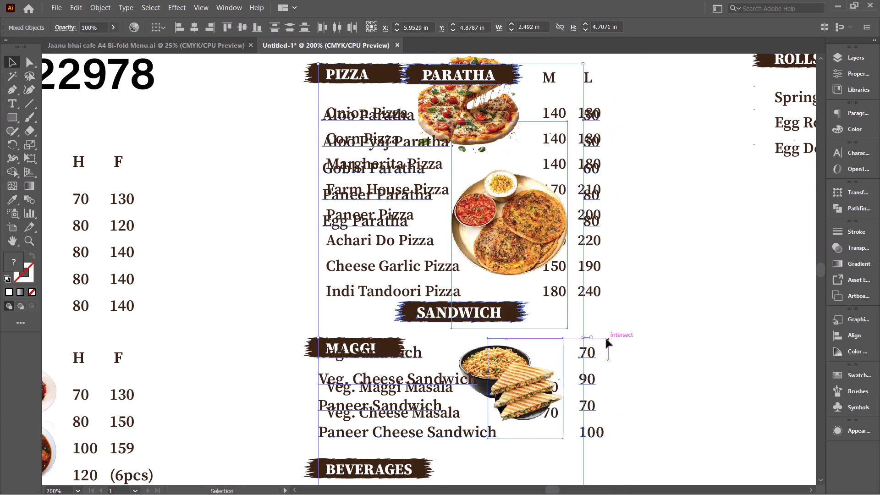
Move the PARATHA, SANDWICH and FRIES sections off the artboard beside its right edge, to about X 13.19 in, Y 5.22 in.
scroll(606, 339, up, 1)
drag(440, 155, 342, 155)
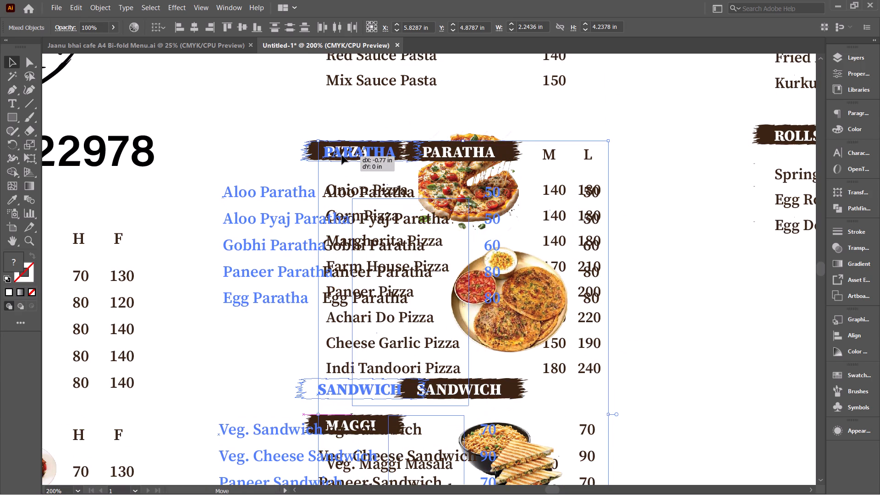
drag(342, 155, 611, 184)
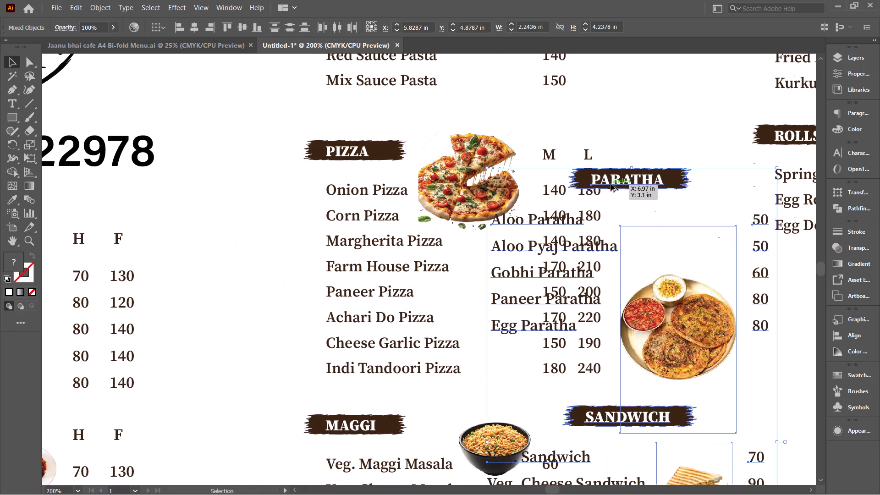
ctrl+alt+scroll(611, 184, down, 2)
scroll(611, 184, left, 4)
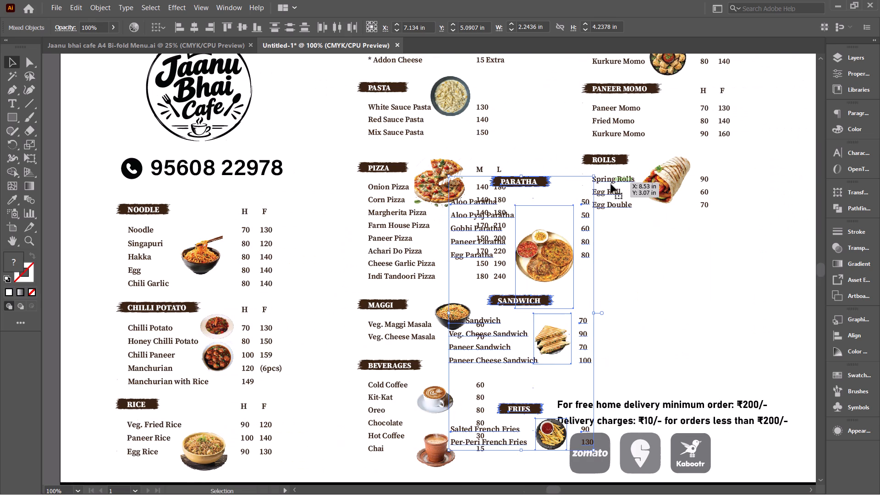
scroll(611, 184, left, 1)
scroll(611, 184, up, 1)
scroll(522, 258, down, 1)
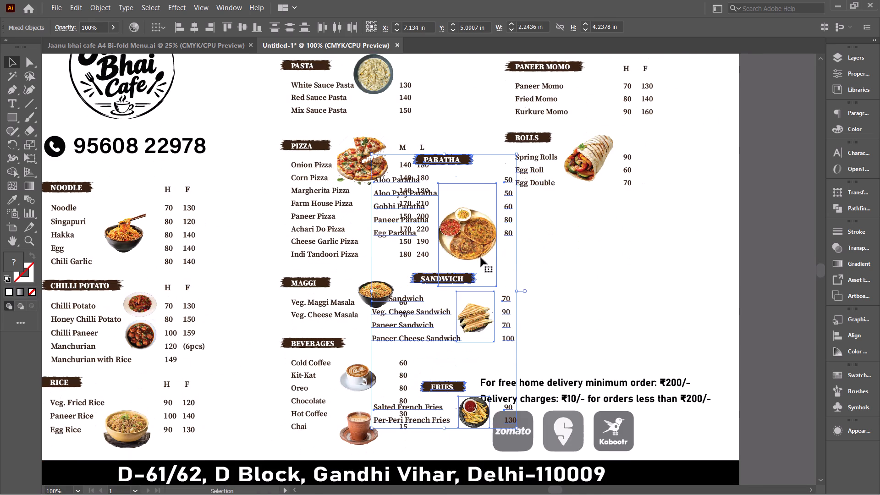
drag(475, 245, 629, 291)
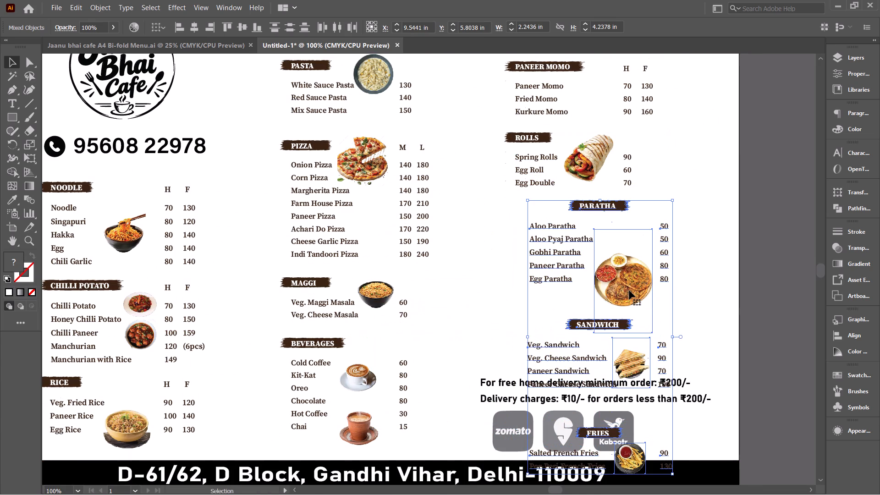
scroll(629, 291, left, 5)
drag(424, 280, 660, 242)
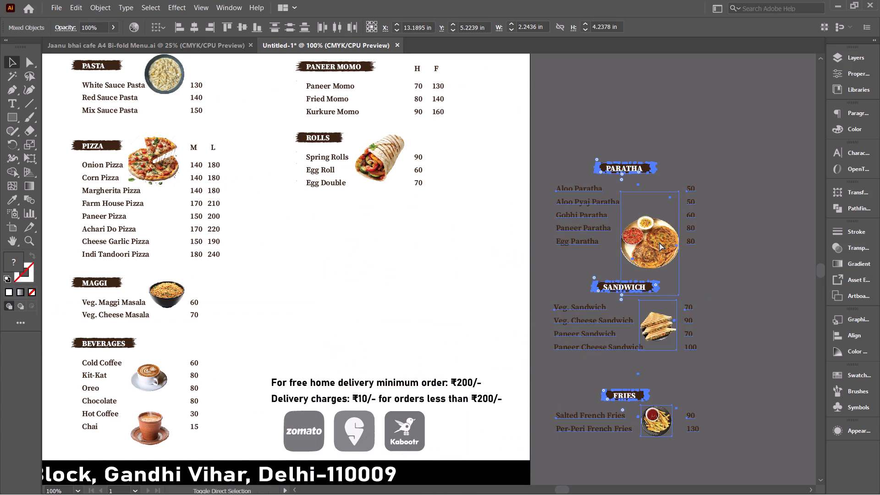
Ungroup the PARATHA, SANDWICH and FRIES sections and clear the selection.
key(ctrl+shift+g)
click(734, 213)
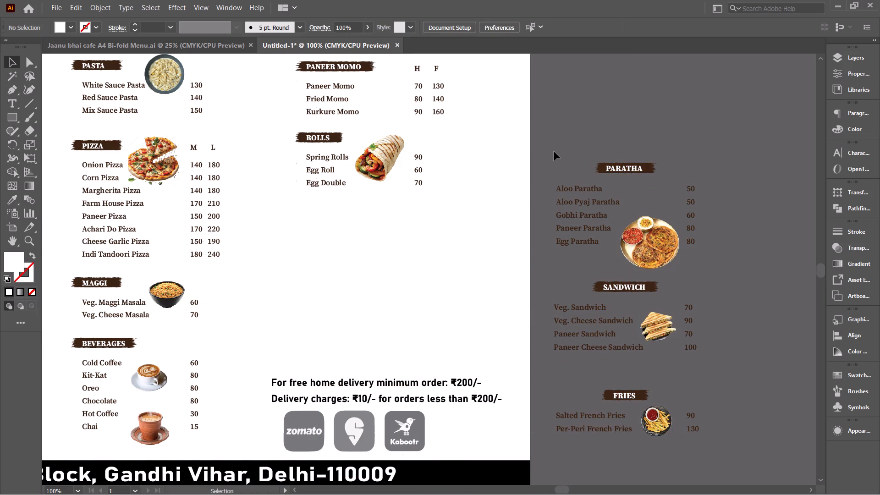
click(554, 151)
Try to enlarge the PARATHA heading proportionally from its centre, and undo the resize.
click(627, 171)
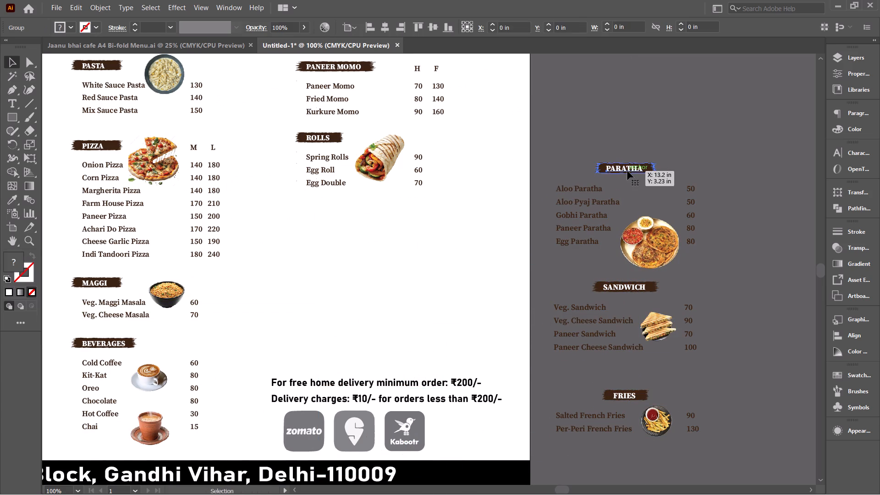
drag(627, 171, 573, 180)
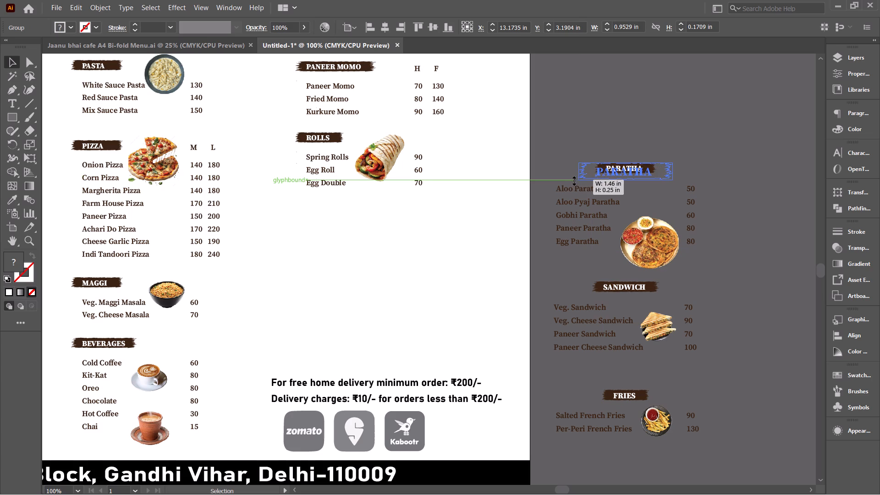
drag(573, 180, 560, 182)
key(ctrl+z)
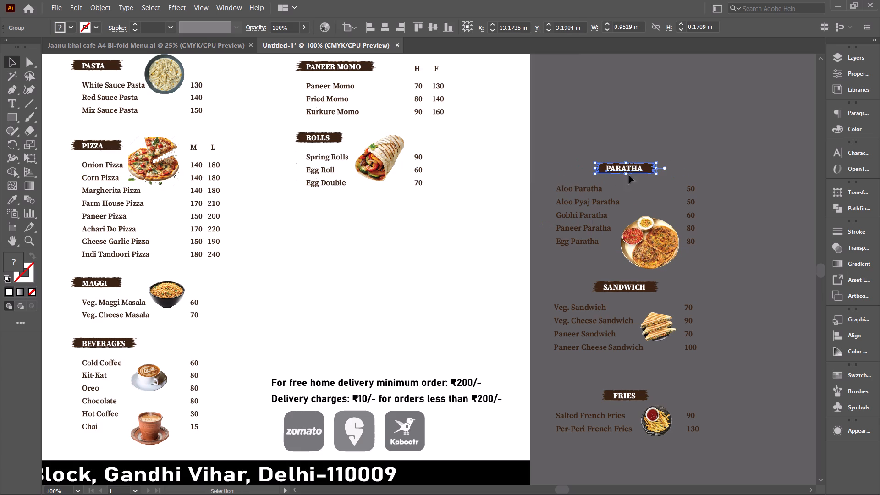
Move the PARATHA heading horizontally to about X 12.36 in, above the start of its item names.
drag(634, 170, 593, 170)
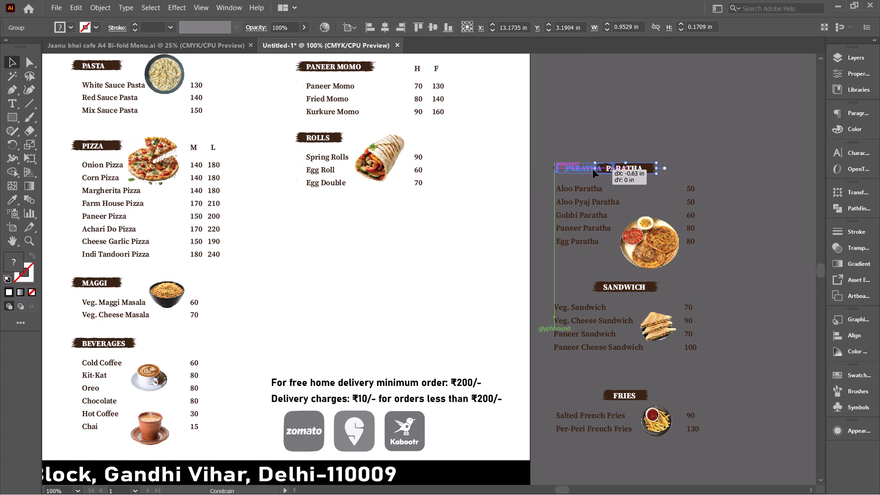
drag(593, 170, 581, 173)
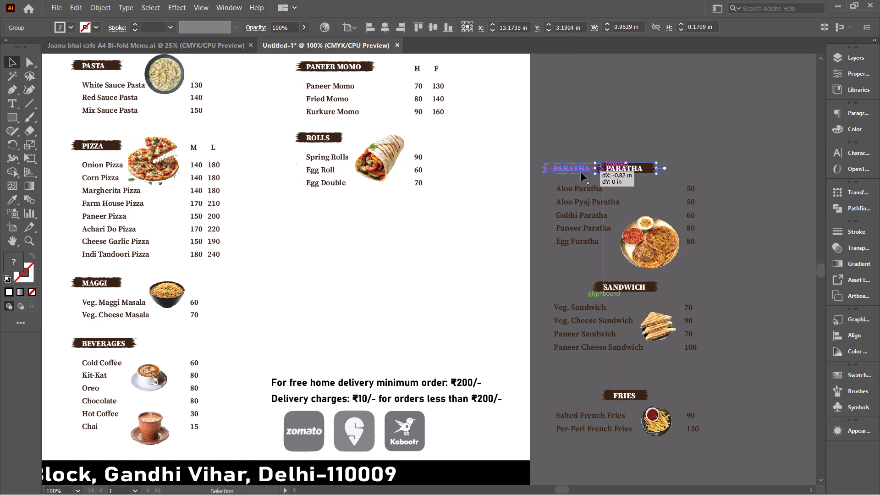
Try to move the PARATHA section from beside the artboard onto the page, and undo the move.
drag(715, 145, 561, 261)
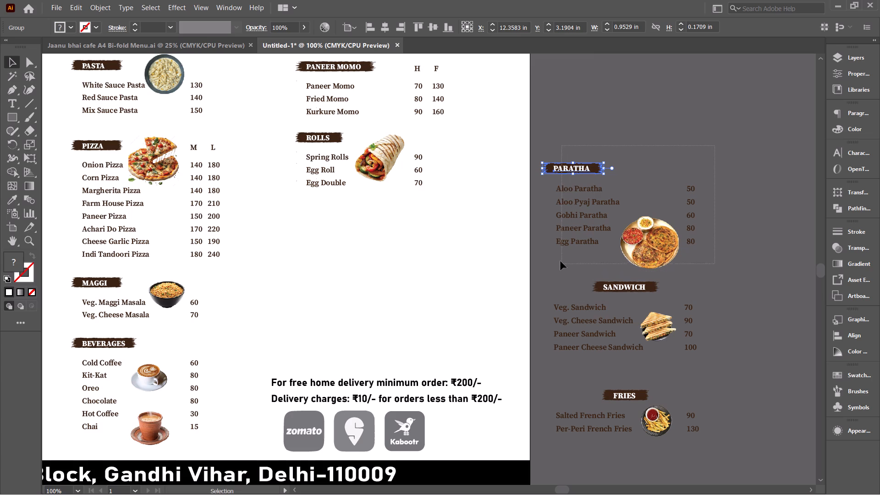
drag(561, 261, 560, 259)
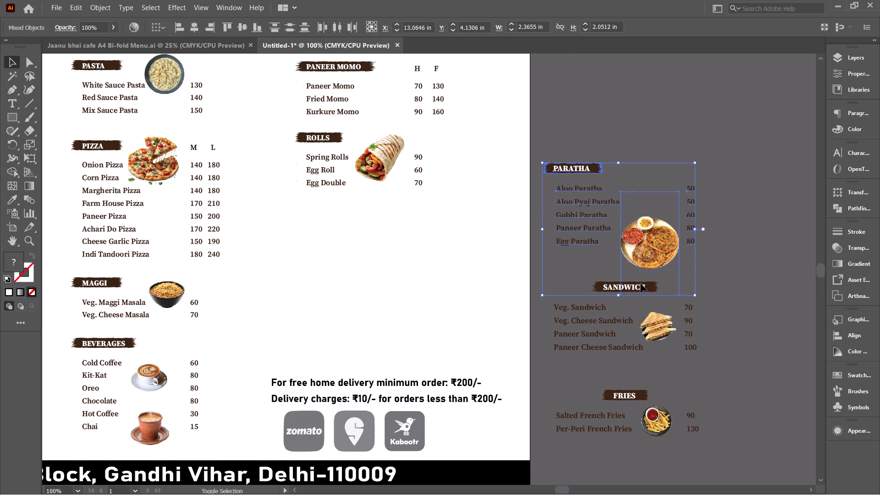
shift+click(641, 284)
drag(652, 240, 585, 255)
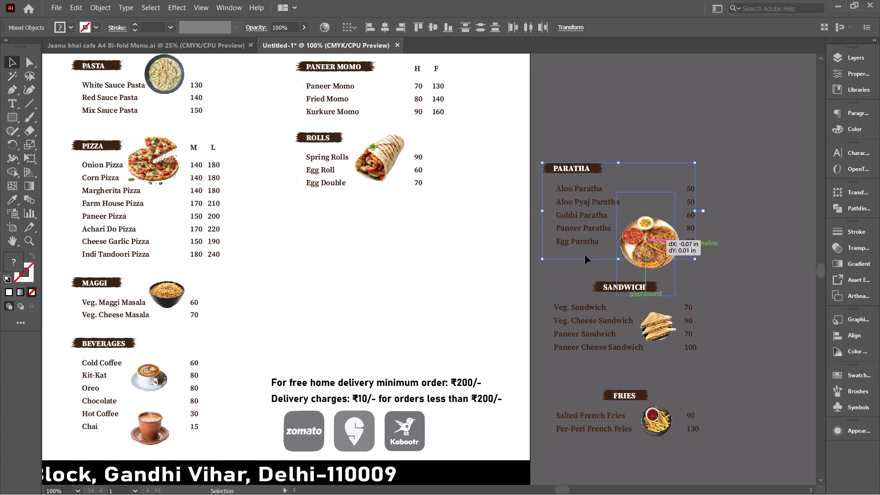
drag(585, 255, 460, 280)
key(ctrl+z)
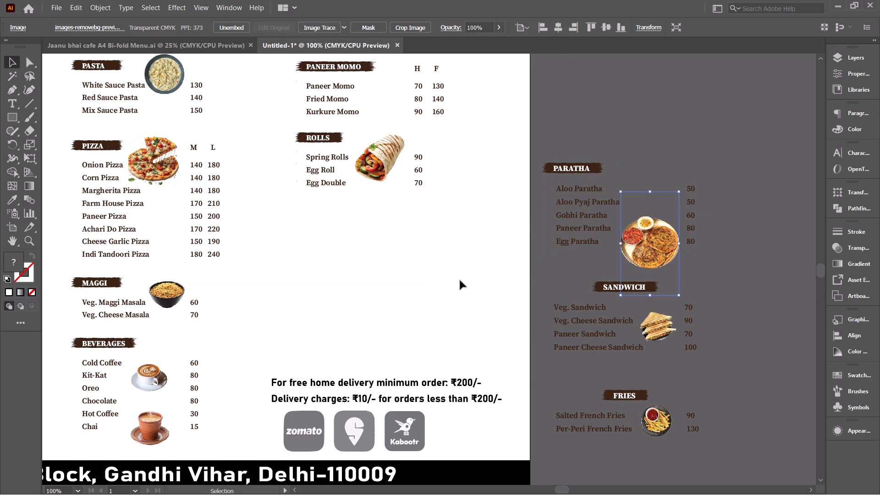
Move the whole PARATHA section with its image below ROLLS, to about X 9.22 in, Y 4.70 in, and clear the selection.
drag(558, 140, 681, 204)
drag(681, 204, 699, 193)
drag(664, 241, 543, 276)
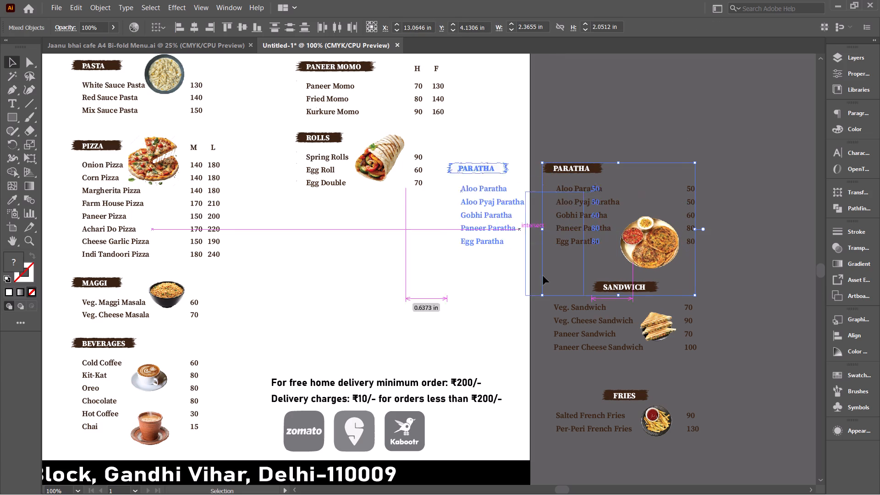
drag(543, 276, 421, 280)
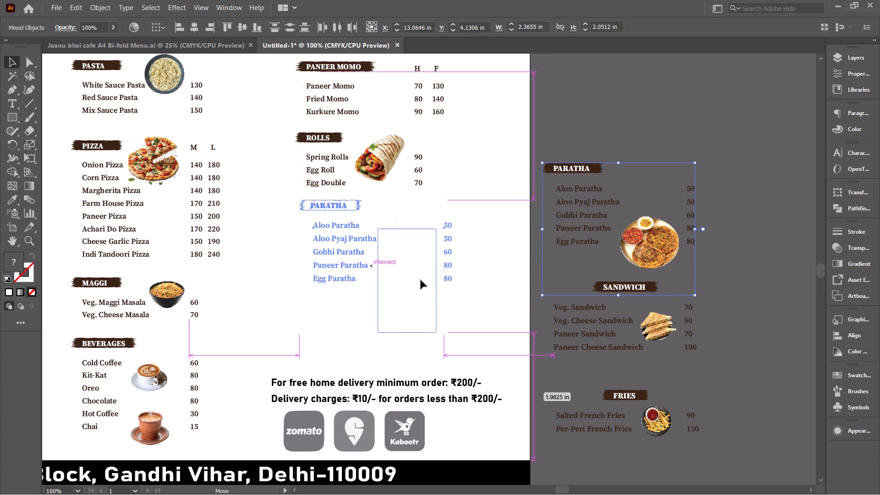
drag(421, 280, 417, 278)
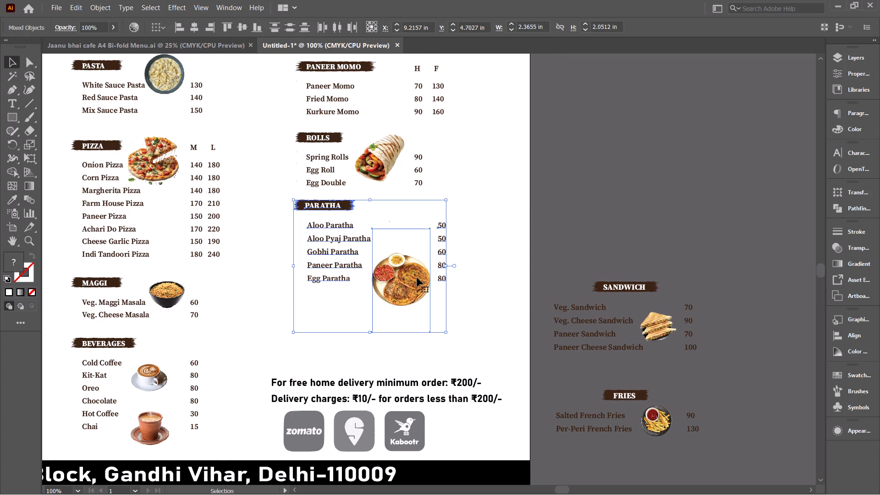
click(498, 247)
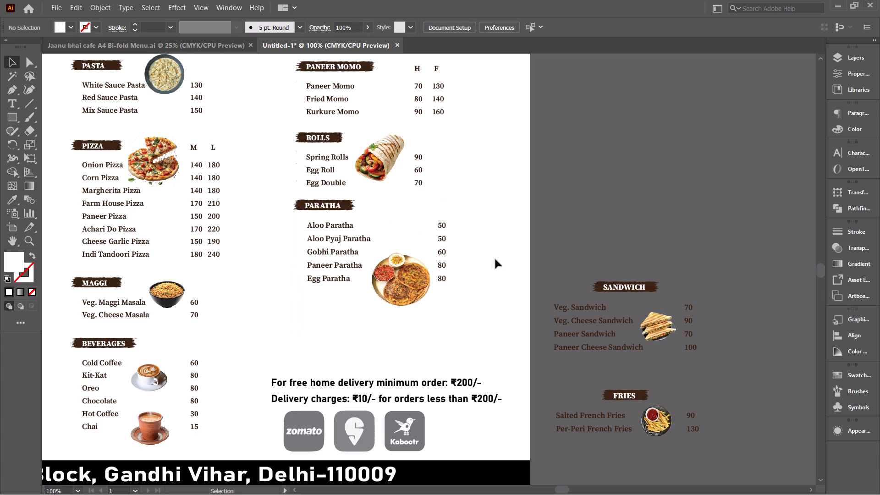
Move the middle column, from BURGER through BEVERAGES, horizontally closer to the first column, to about X 5.07 in.
click(473, 380)
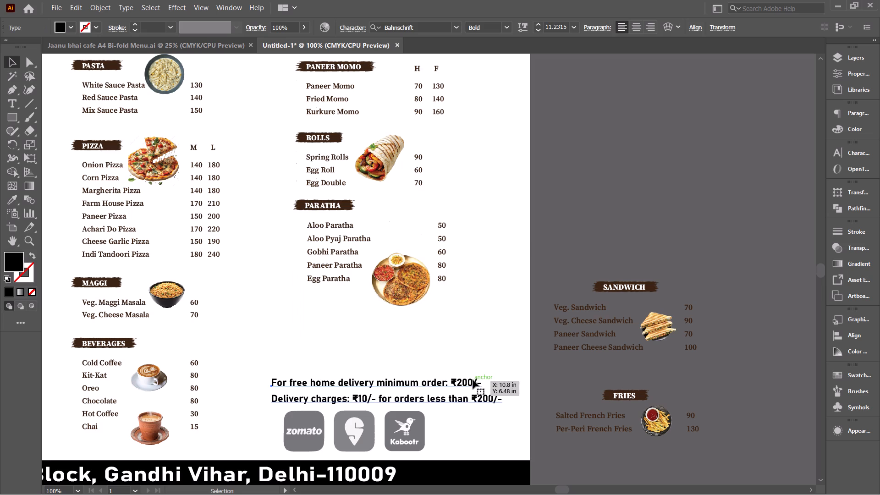
scroll(473, 380, right, 3)
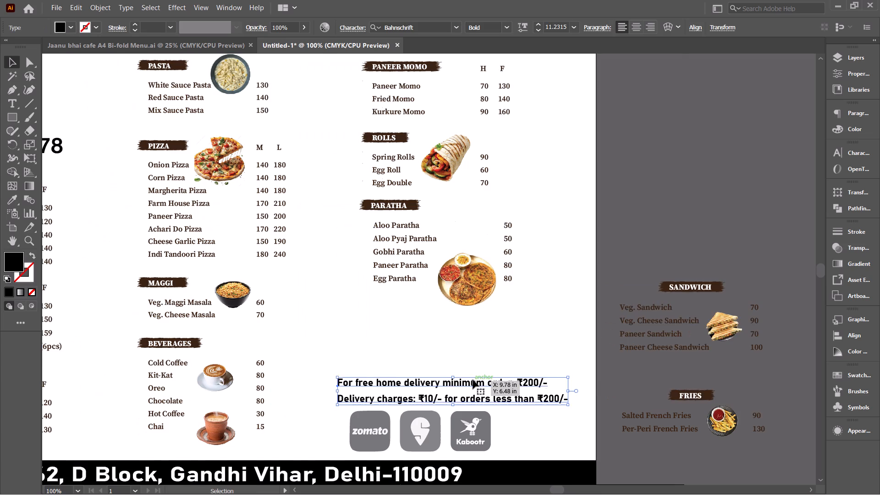
scroll(473, 380, right, 1)
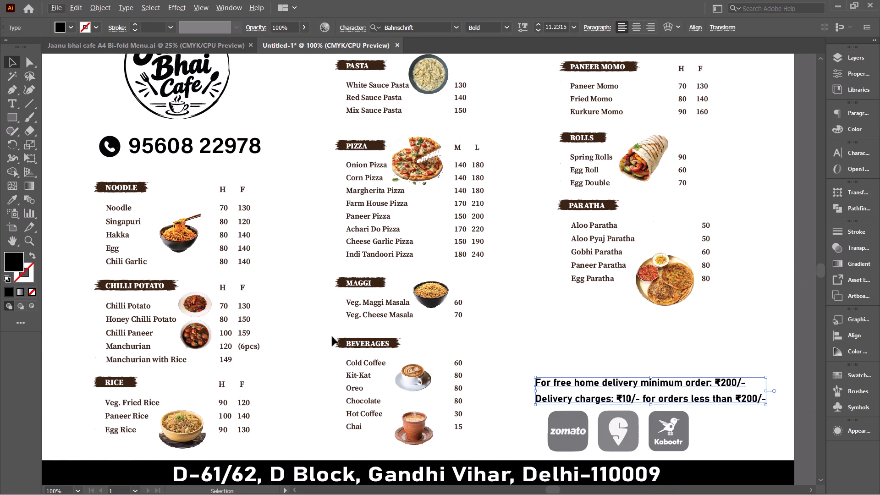
scroll(555, 309, left, 2)
scroll(555, 309, up, 1)
ctrl+alt+scroll(555, 309, down, 1)
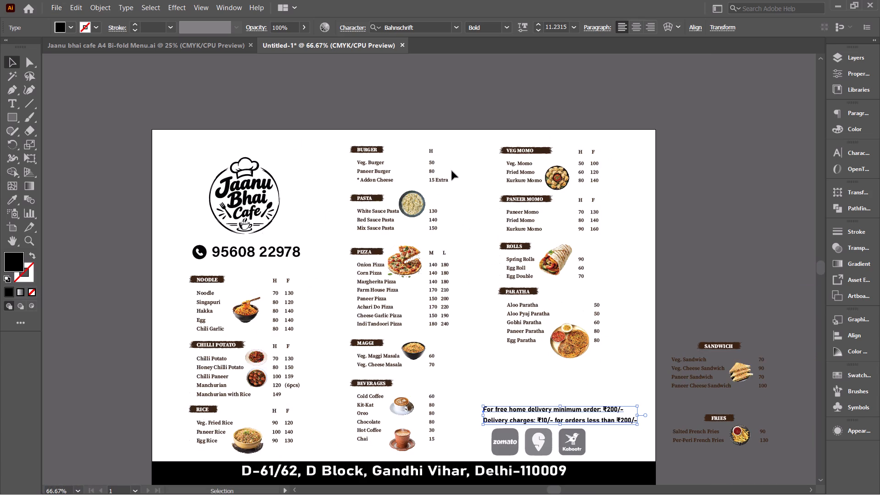
drag(452, 141, 371, 315)
drag(371, 315, 341, 425)
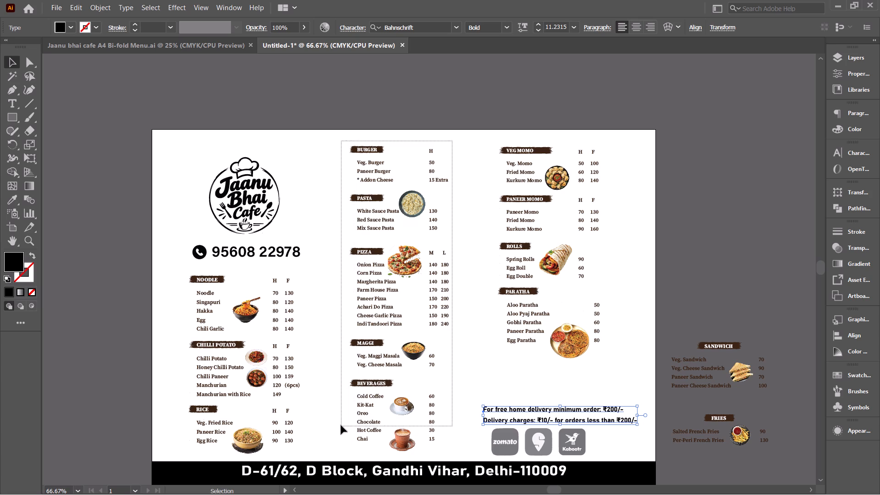
drag(341, 425, 331, 439)
drag(404, 408, 384, 409)
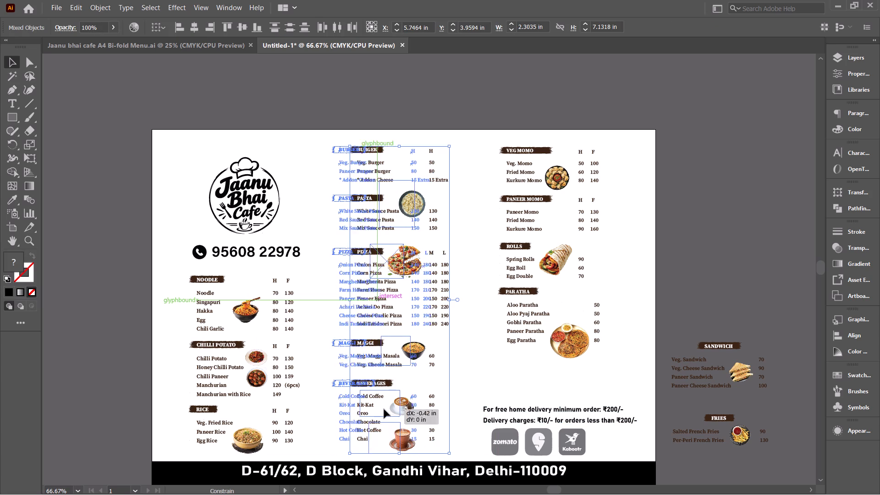
drag(384, 409, 375, 409)
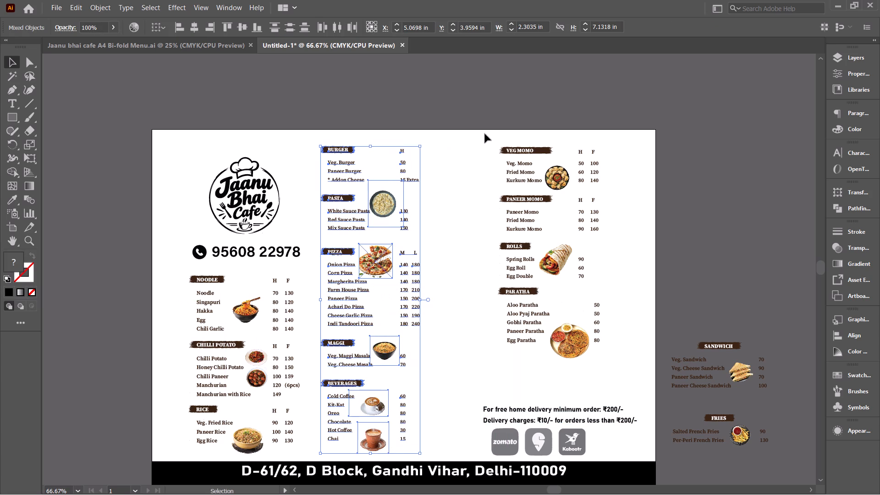
Move the VEG MOMO, PANEER MOMO, ROLLS and PARATHA column horizontally toward the BURGER column, to about X 7.77 in.
drag(486, 135, 606, 362)
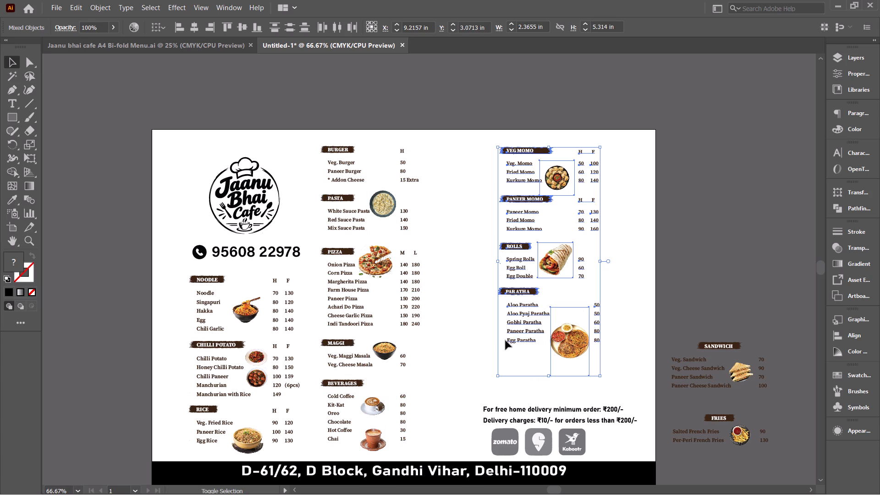
drag(575, 343, 513, 345)
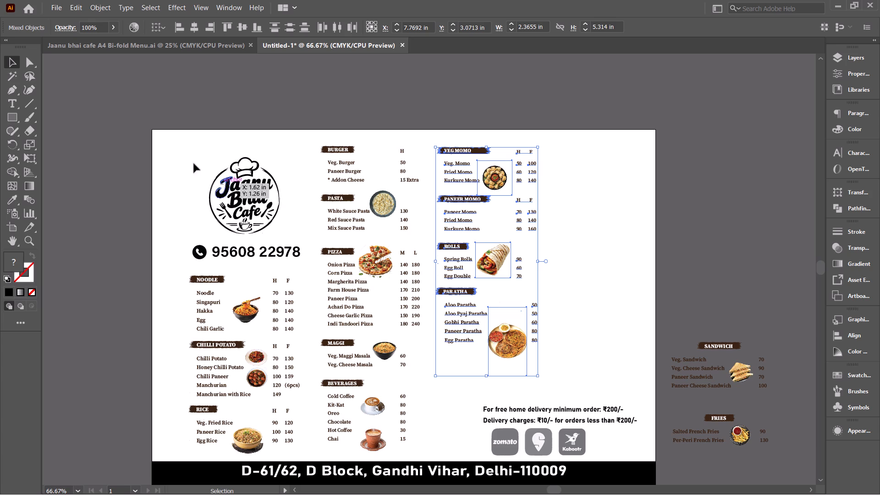
Shift the logo, phone number, all three menu columns, delivery text and app icons together horizontally to about X 5.61 in.
drag(186, 140, 396, 343)
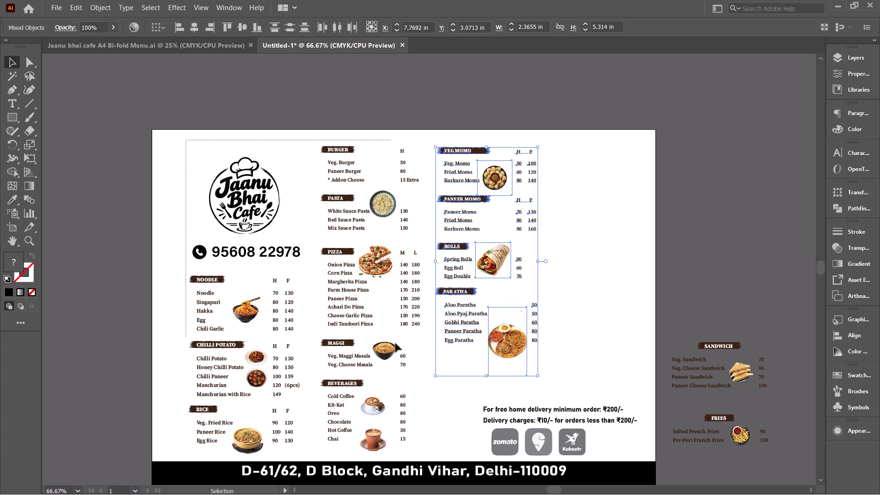
drag(396, 343, 525, 411)
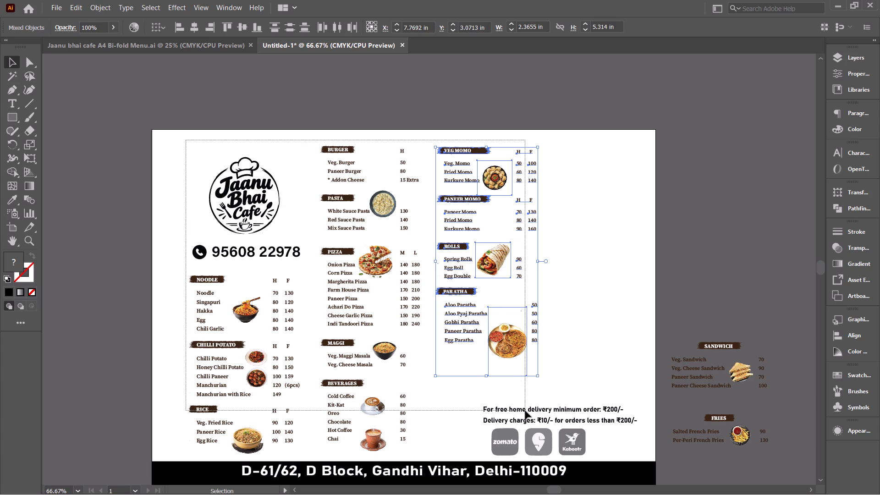
drag(525, 411, 651, 464)
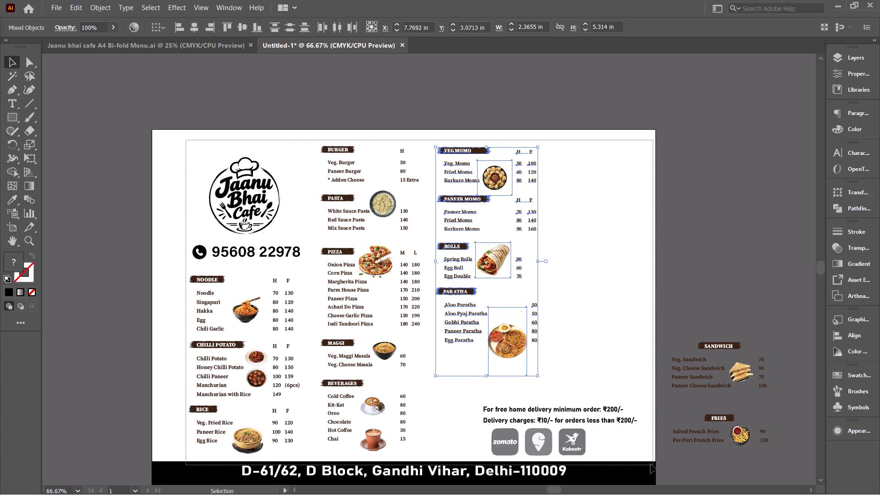
drag(651, 464, 636, 453)
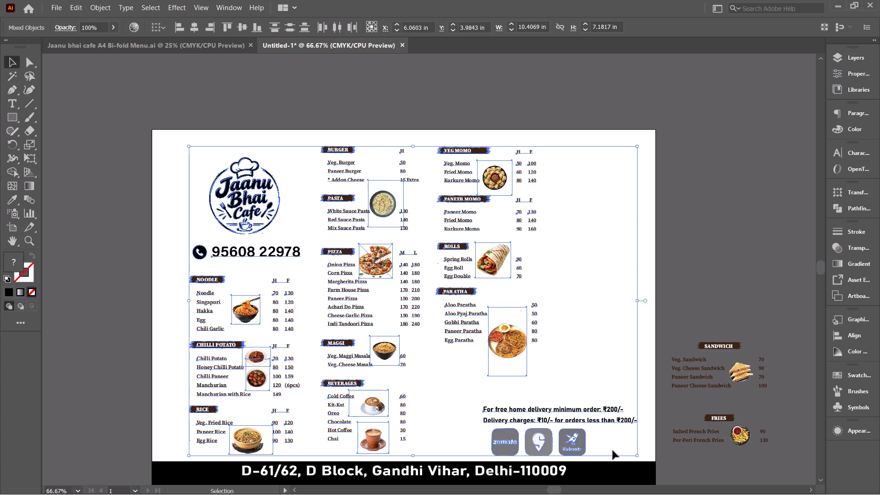
drag(571, 445, 553, 448)
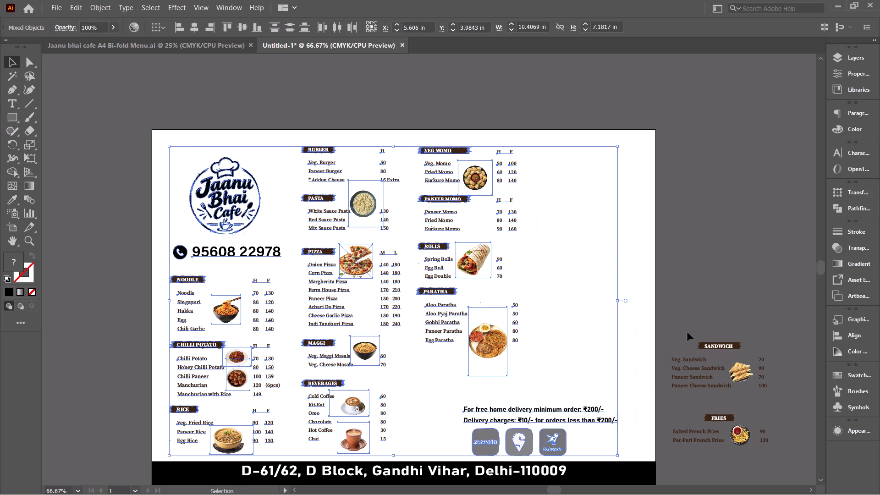
Select the SANDWICH and FRIES headings beside the artboard together.
drag(698, 338, 716, 351)
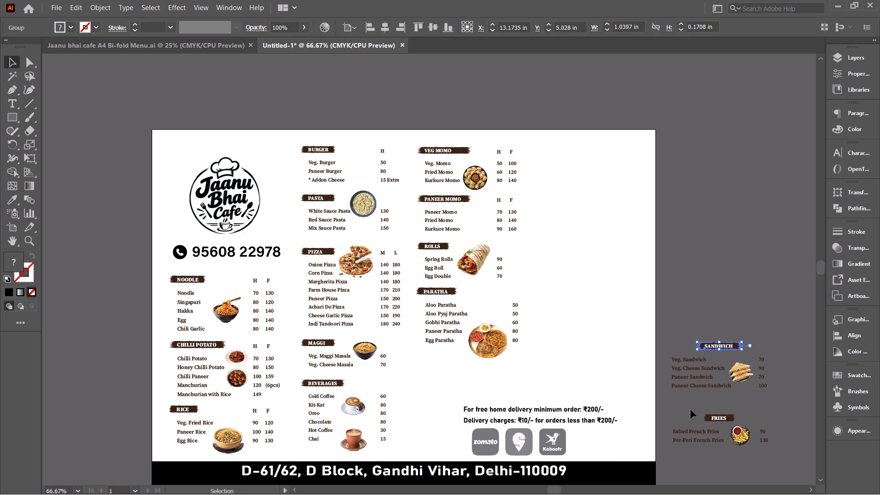
drag(691, 410, 716, 418)
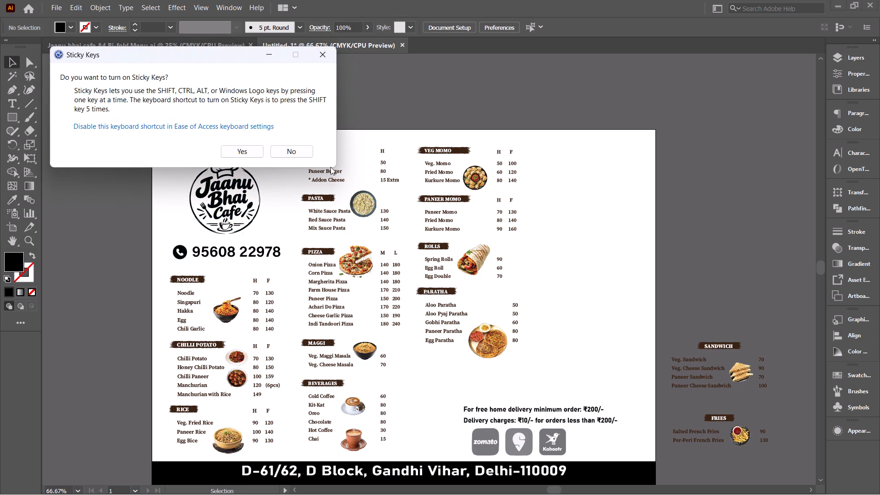
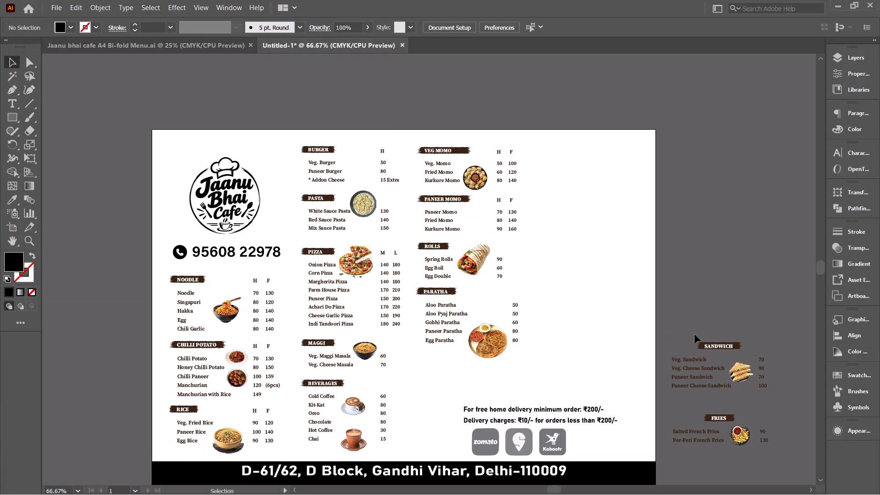
Move the SANDWICH heading beside the artboard horizontally to about X 12.22 in.
shift+drag(695, 335, 710, 346)
shift+drag(710, 346, 710, 346)
shift+drag(710, 346, 674, 346)
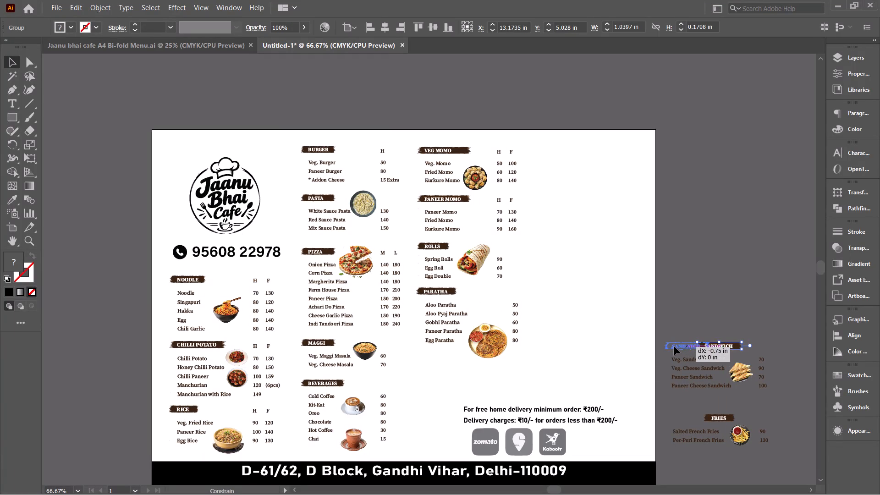
shift+drag(674, 346, 670, 345)
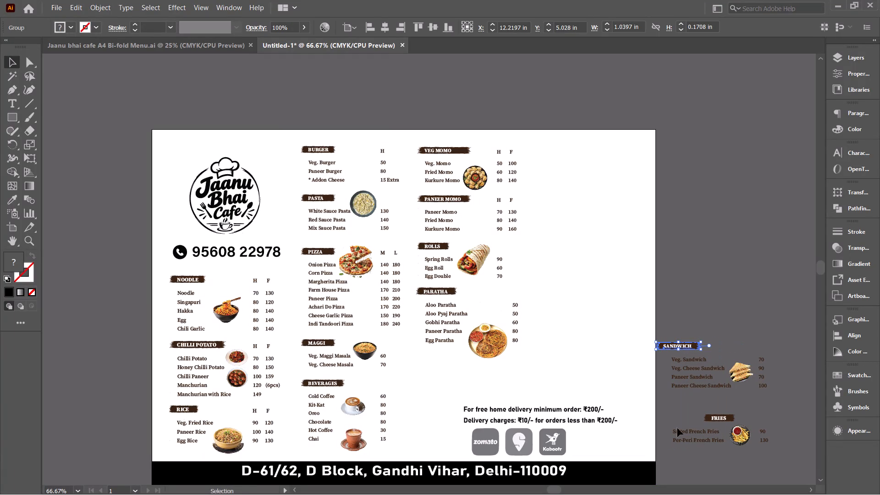
Move the FRIES heading horizontally to about X 12.10 in, lining it up beneath the SANDWICH heading.
drag(689, 411, 712, 415)
drag(712, 415, 715, 417)
drag(718, 417, 713, 417)
key(ctrl+z)
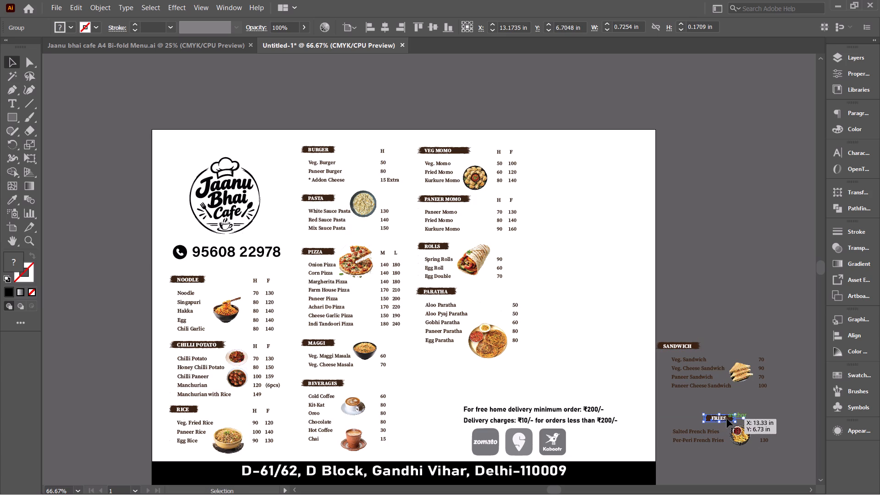
drag(726, 417, 681, 416)
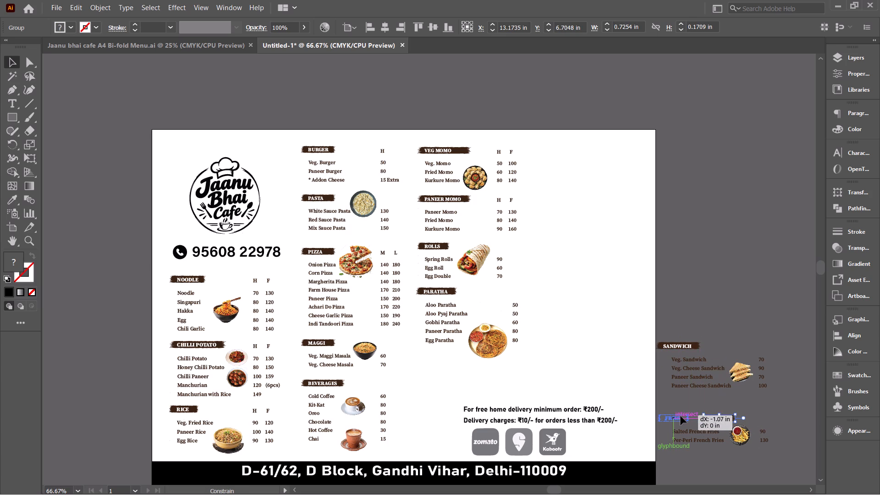
drag(681, 416, 680, 416)
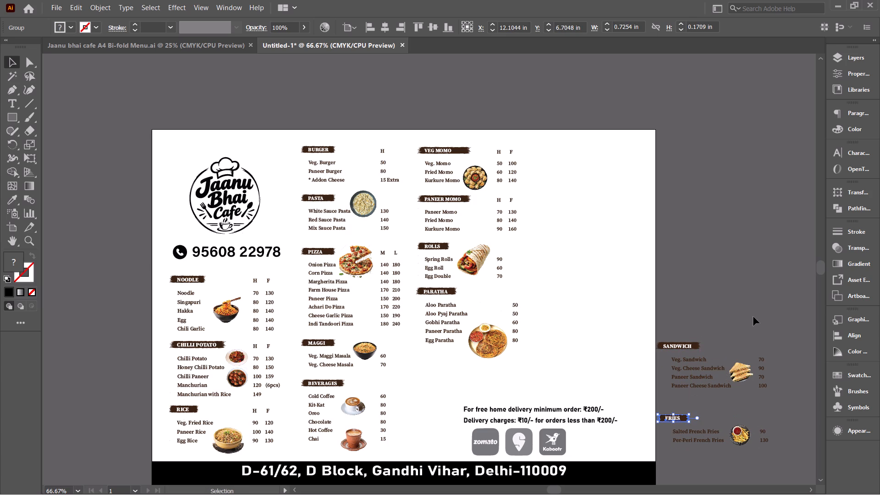
Move the complete SANDWICH and FRIES sections onto the artboard beside the VEG MOMO column, at about X 9.98 in, Y 1.49 in.
drag(759, 315, 693, 453)
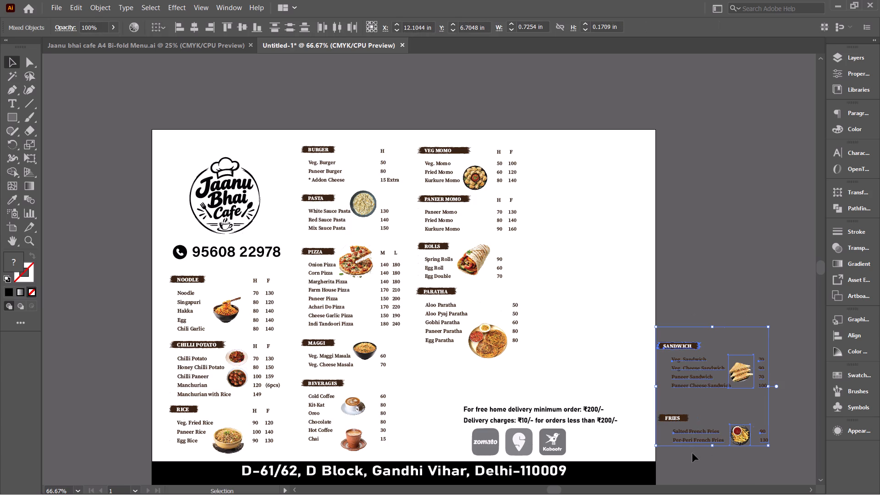
drag(783, 326, 676, 443)
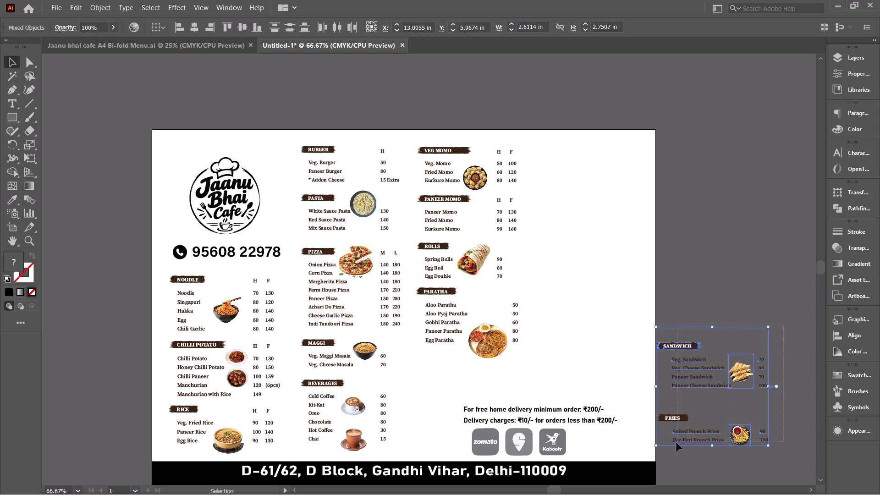
drag(676, 443, 673, 444)
drag(734, 441, 618, 348)
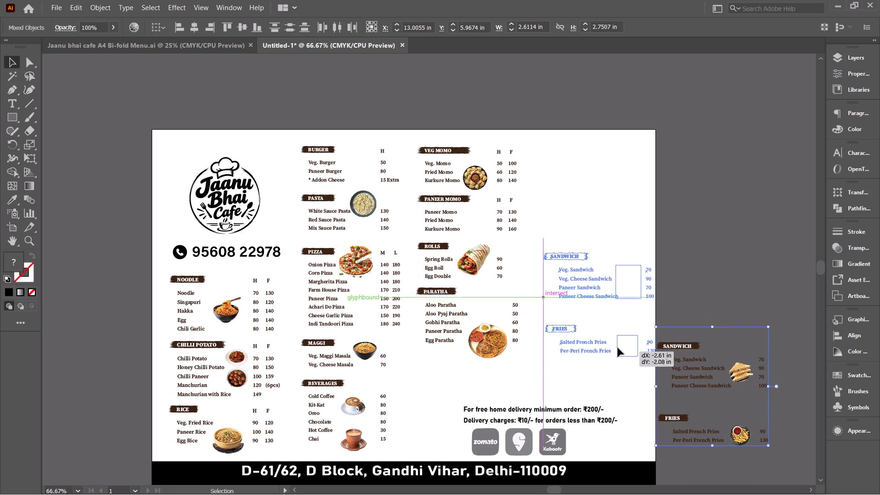
drag(618, 348, 603, 336)
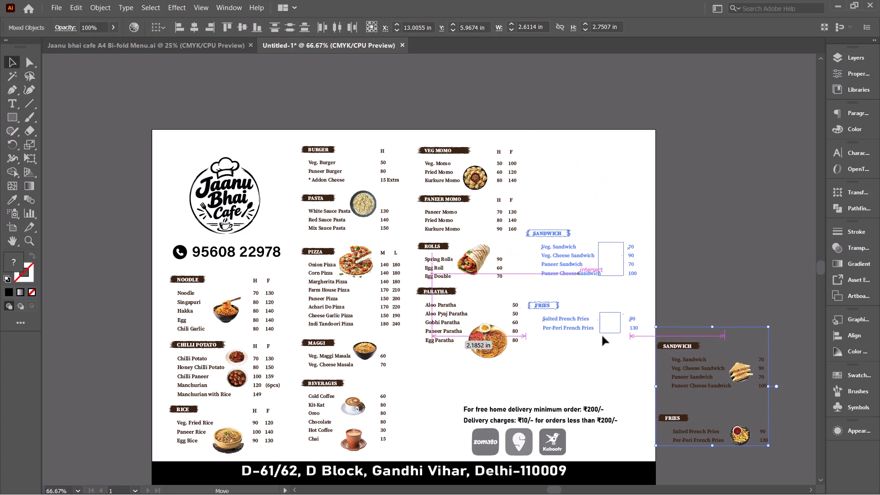
drag(603, 336, 602, 351)
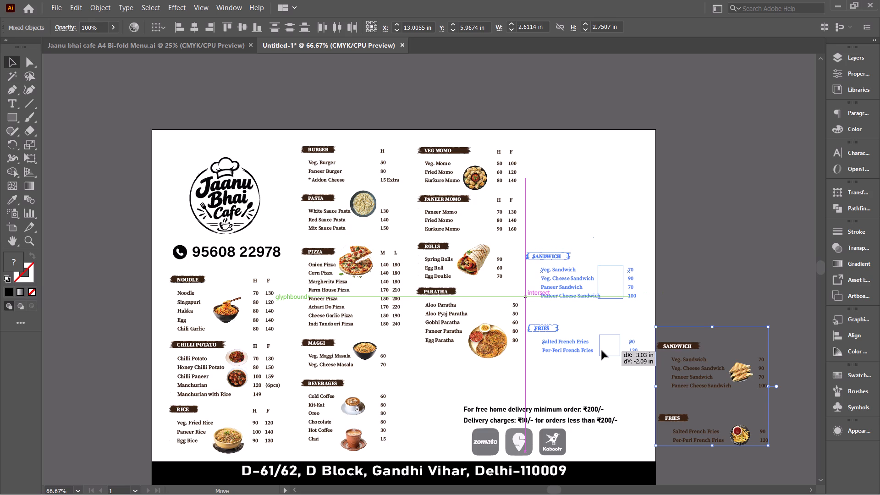
drag(602, 351, 606, 267)
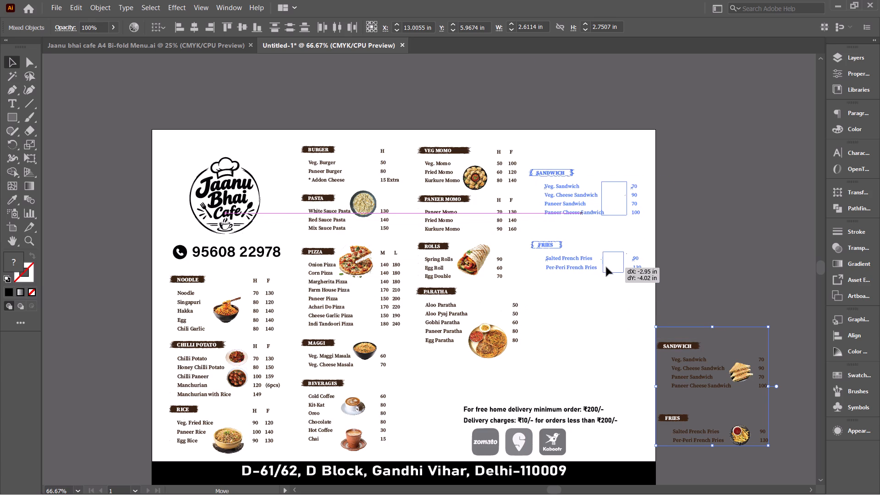
drag(606, 267, 603, 303)
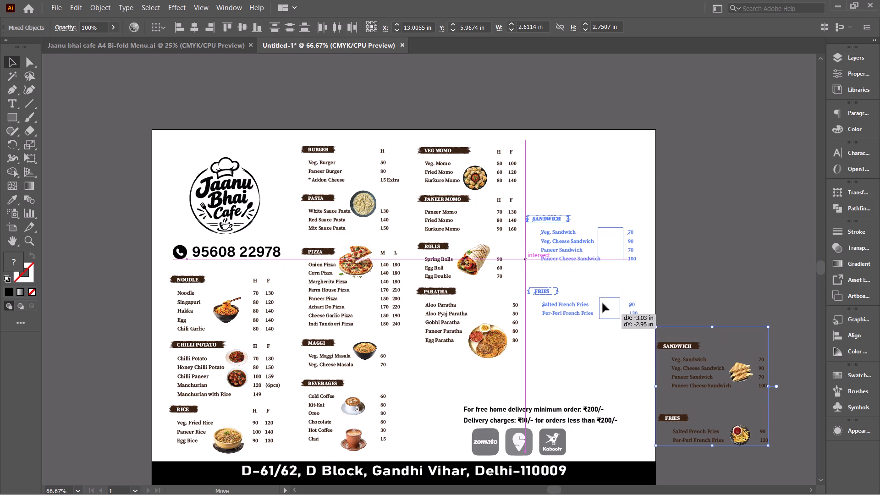
drag(603, 303, 604, 250)
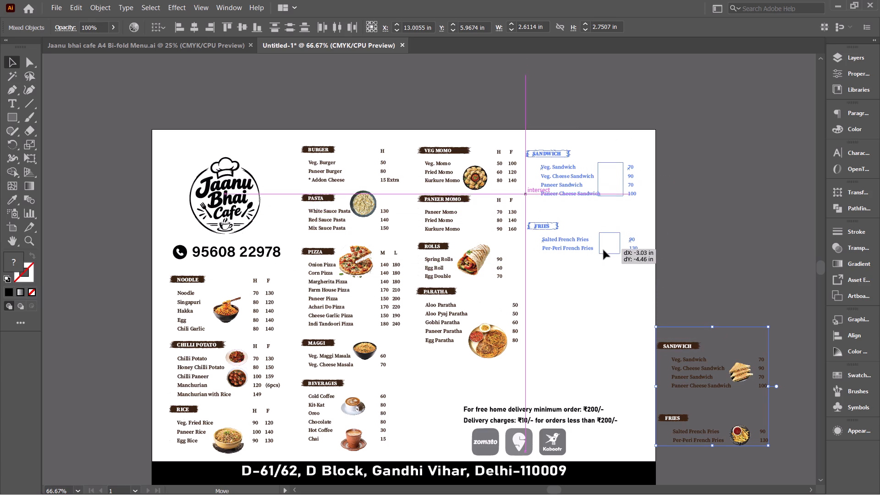
drag(604, 250, 603, 248)
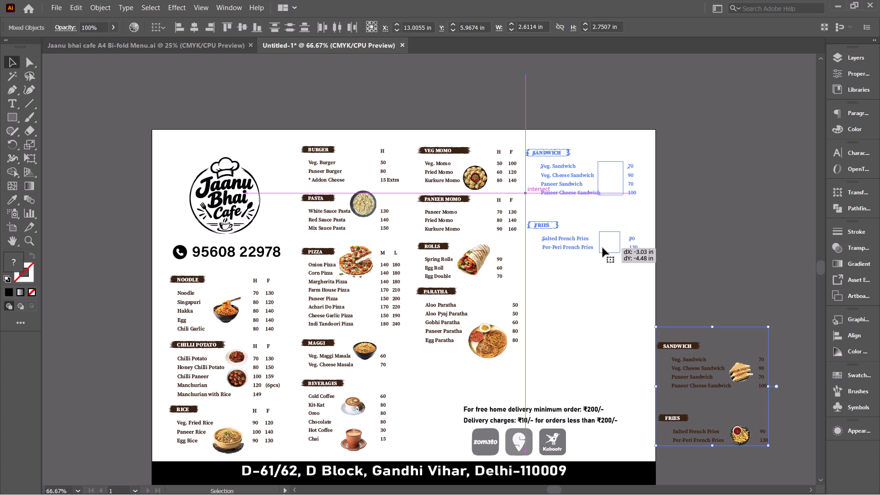
Move the column from VEG MOMO through PARATHA horizontally closer to the BURGER column, to about X 7.14 in.
drag(420, 131, 466, 272)
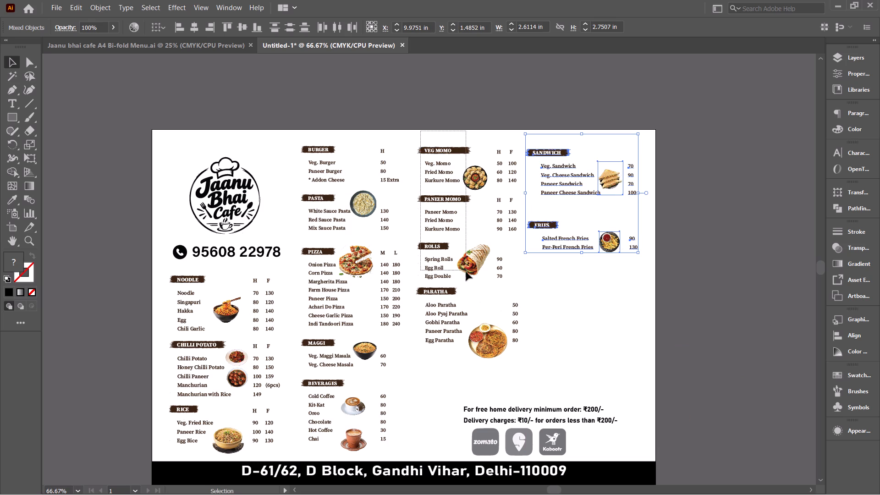
drag(466, 272, 514, 360)
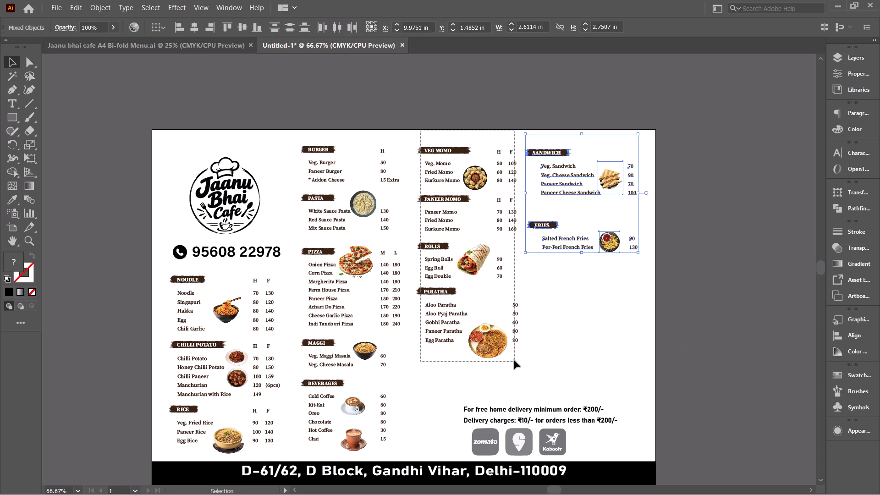
drag(514, 360, 515, 359)
drag(493, 341, 487, 341)
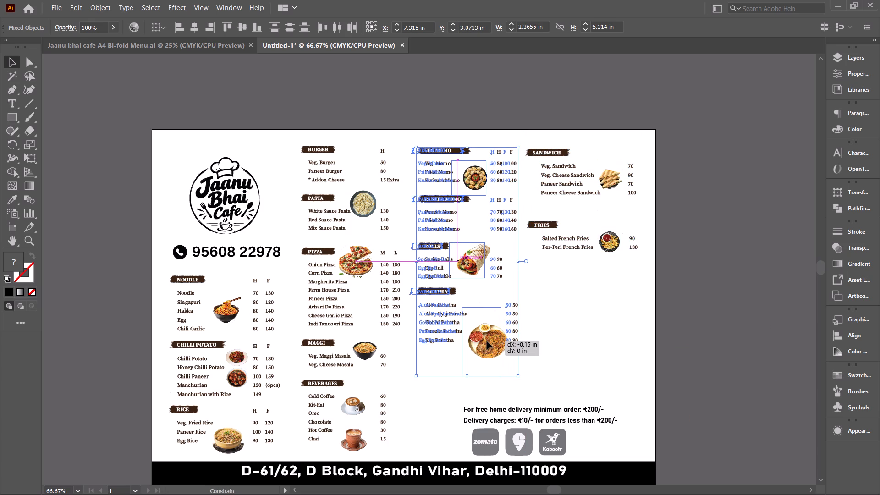
drag(487, 341, 486, 341)
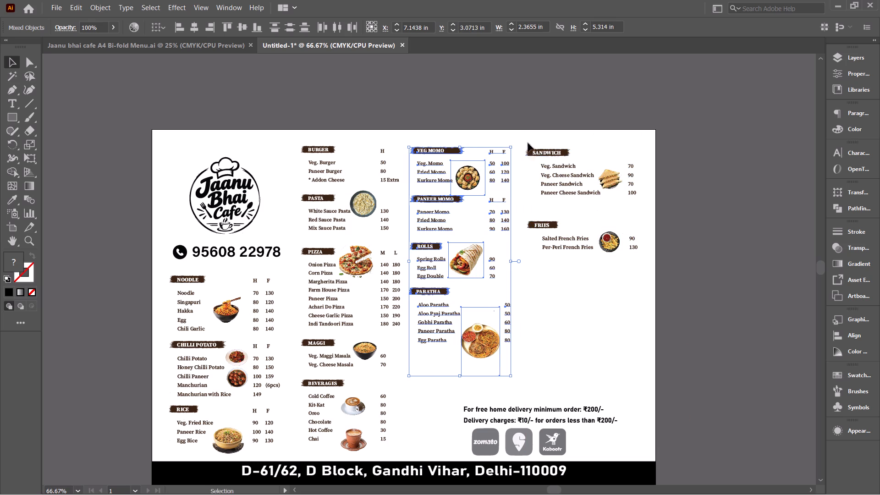
Move the SANDWICH and FRIES column horizontally toward the VEG MOMO column, to about X 9.75 in, and nudge it slightly down.
drag(529, 138, 638, 265)
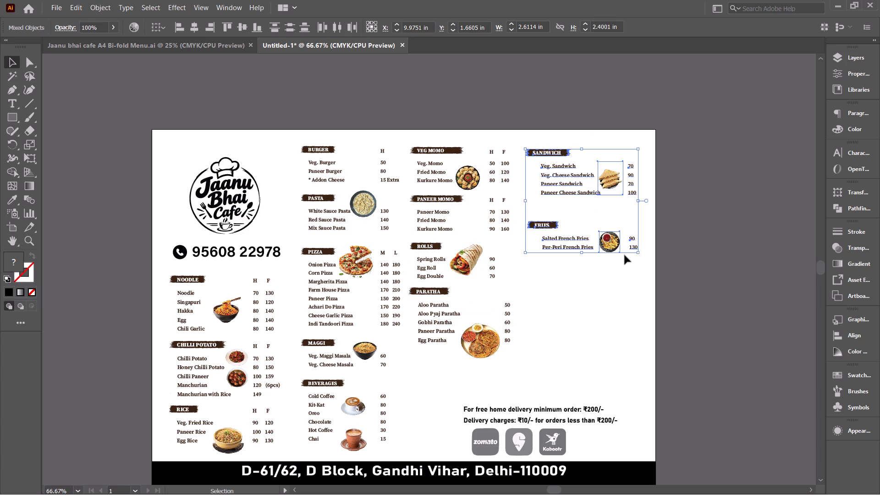
drag(617, 246, 608, 247)
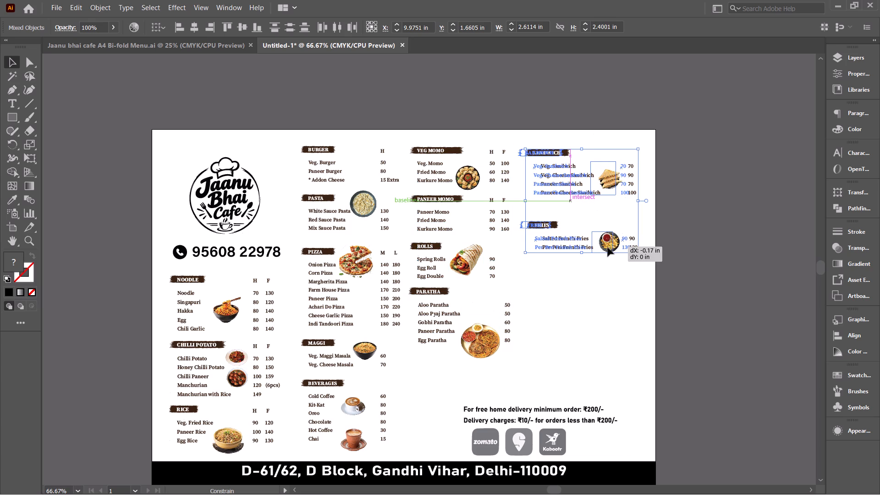
drag(608, 247, 608, 248)
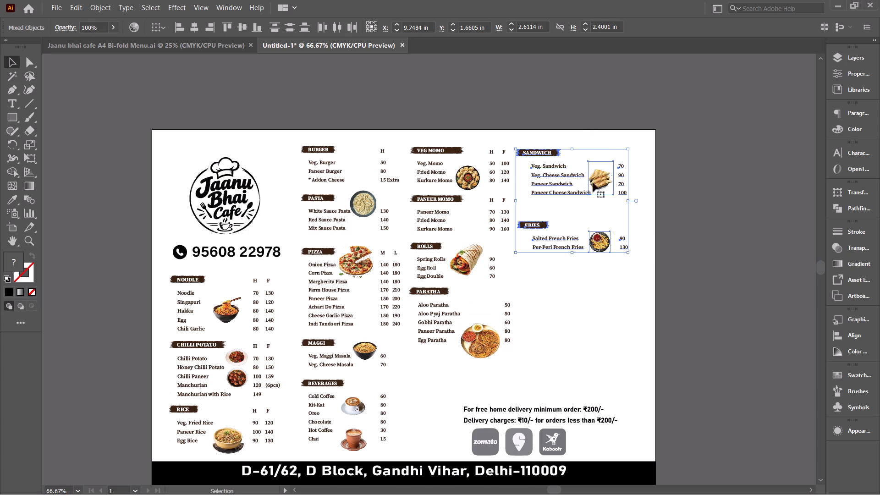
click(603, 243)
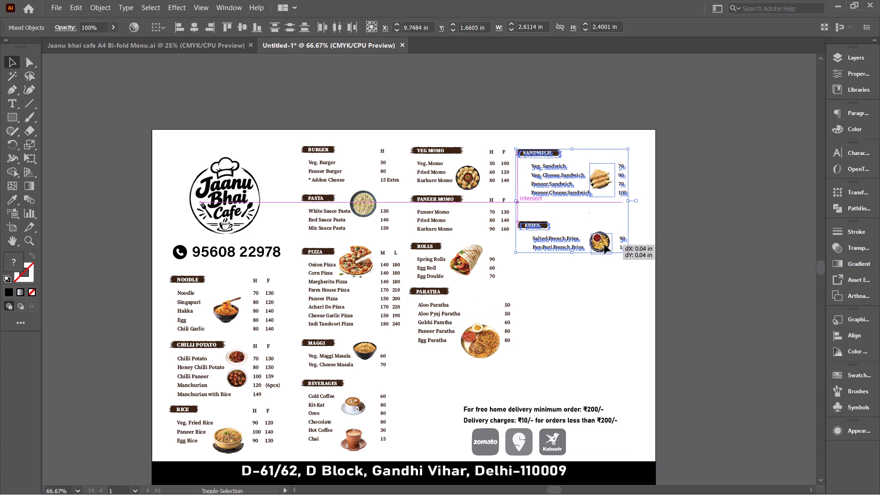
click(594, 299)
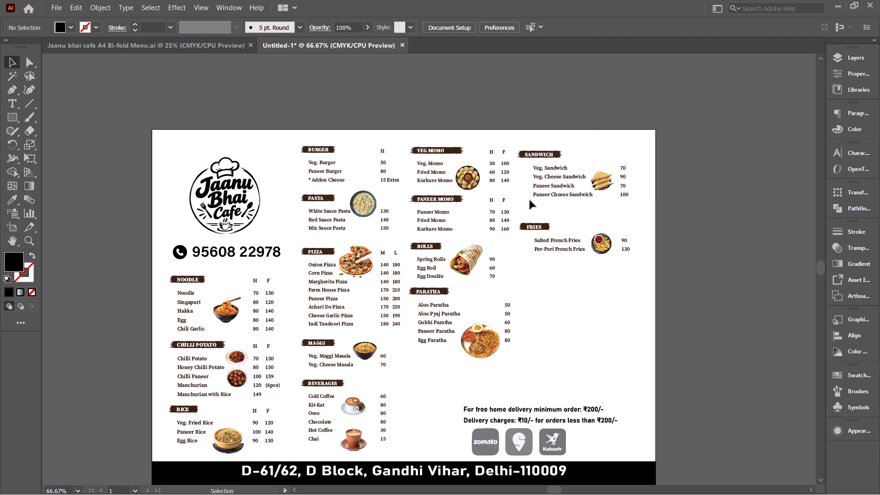
Shift the SANDWICH and FRIES headings together horizontally so they sit closer in line with the item names below them.
click(530, 211)
drag(530, 211, 538, 230)
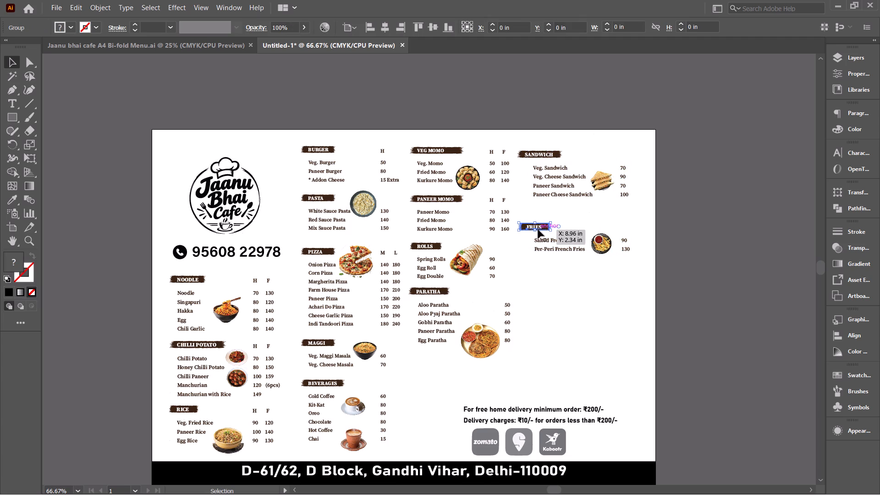
drag(520, 143, 527, 157)
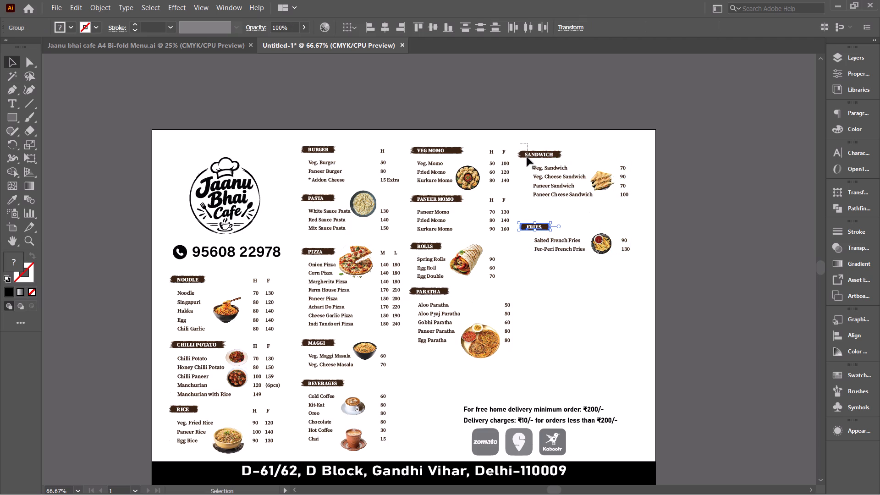
drag(533, 155, 539, 155)
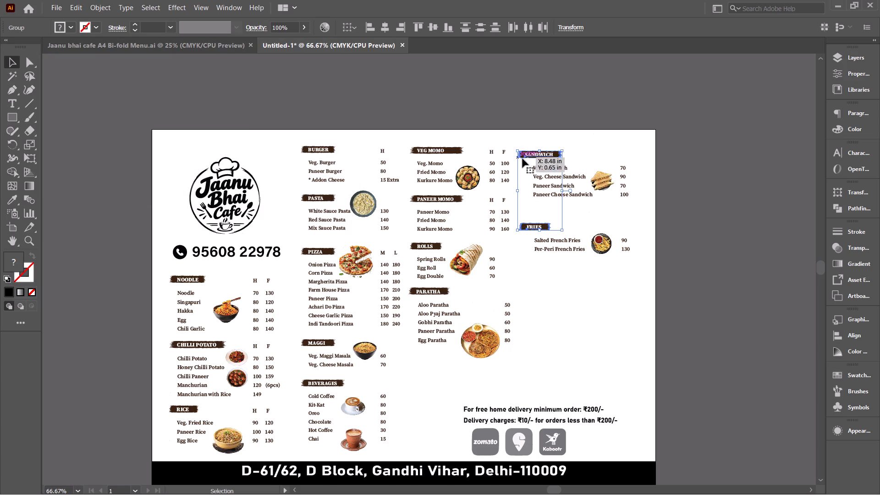
drag(531, 156, 538, 156)
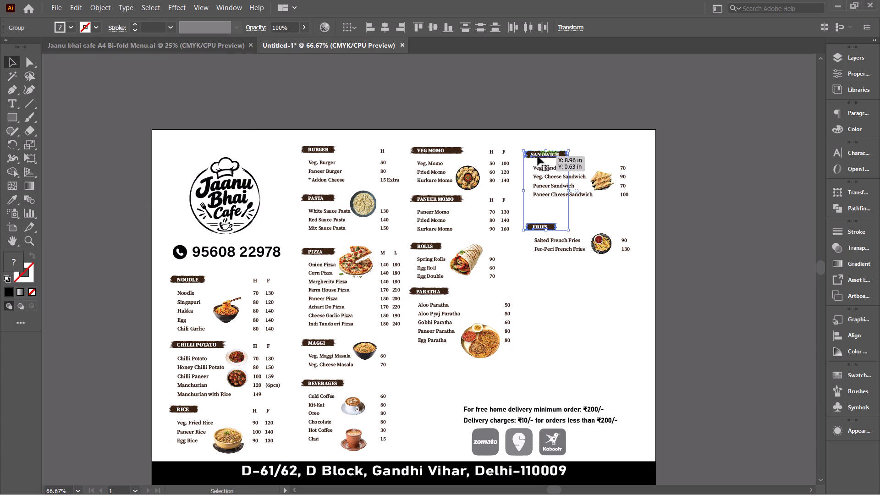
click(577, 142)
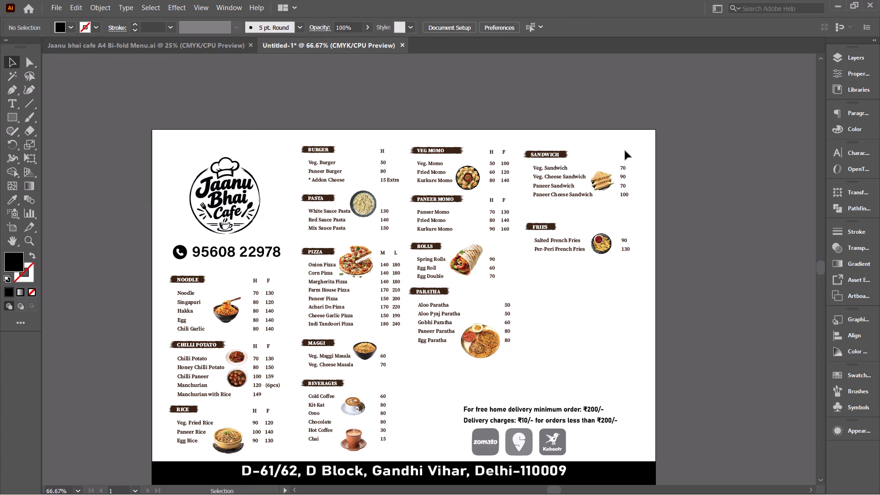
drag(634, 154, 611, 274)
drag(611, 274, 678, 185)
Move the fries photo into the empty space below the FRIES items and enlarge it to a little over twice its size.
click(600, 249)
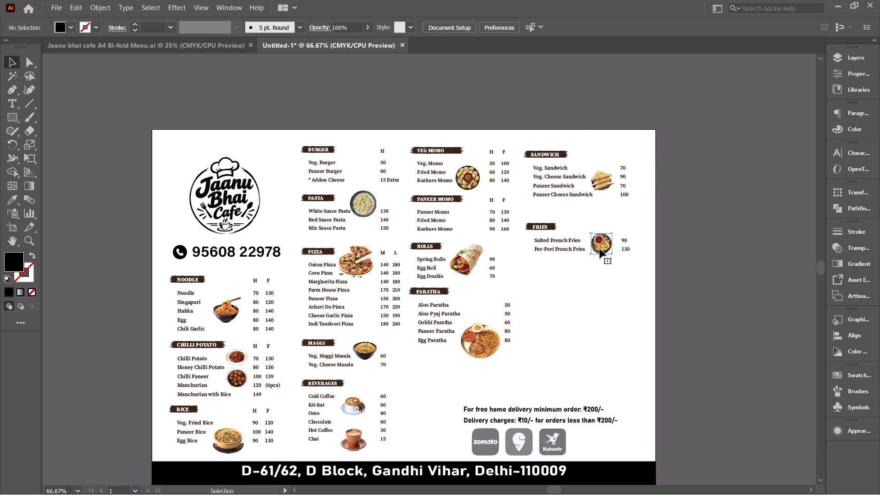
drag(600, 249, 591, 297)
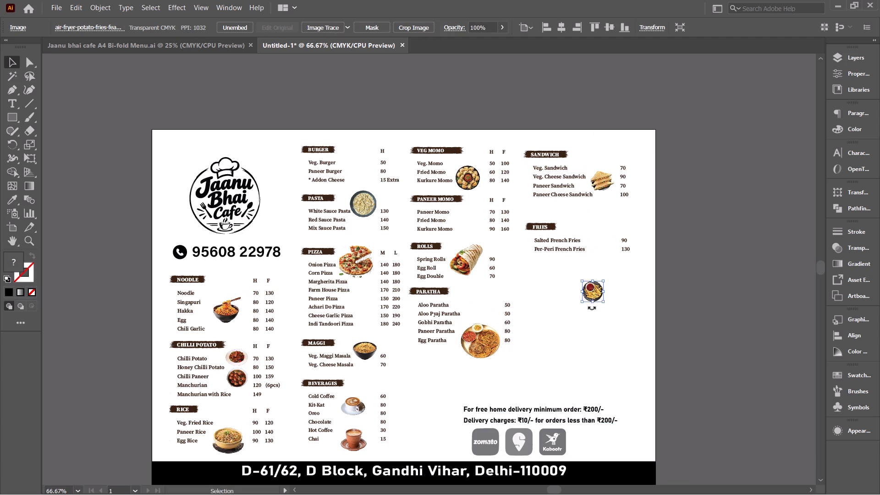
shift+drag(592, 302, 594, 330)
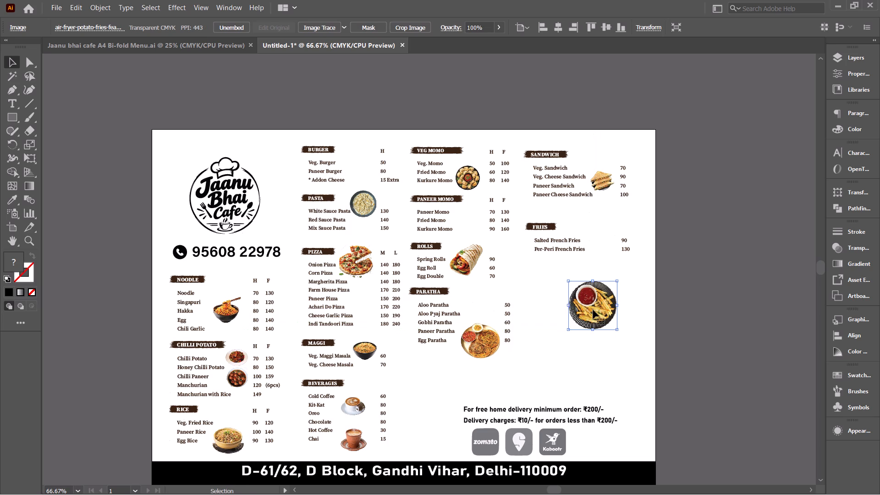
Move the fries photo slightly down, and move the FRIES heading with its items and prices straight down by about 0.7 in.
drag(593, 309, 593, 328)
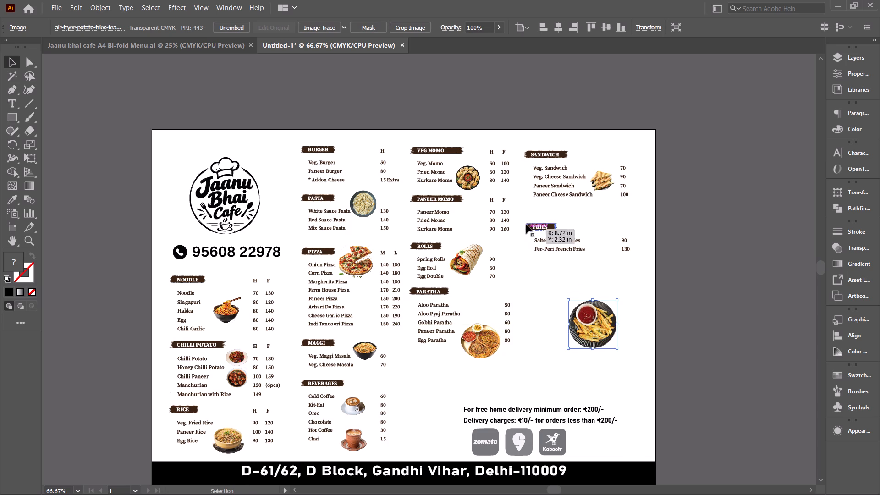
drag(523, 216, 632, 264)
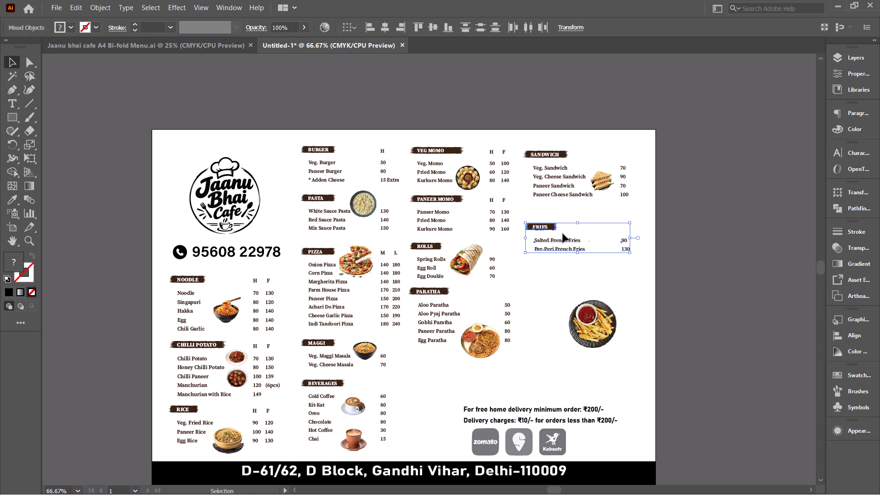
drag(550, 226, 554, 254)
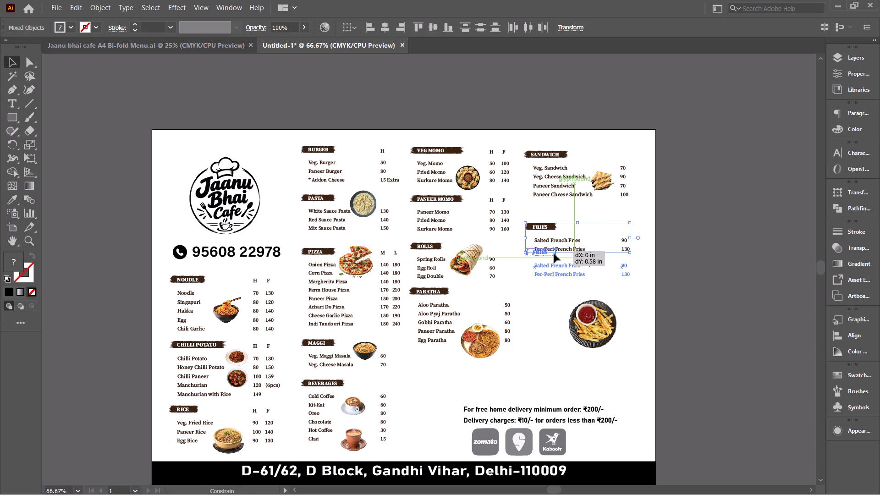
drag(554, 254, 555, 257)
Move the sandwich photo into the gap below the SANDWICH items and enlarge it to about one and a half times its size.
click(606, 187)
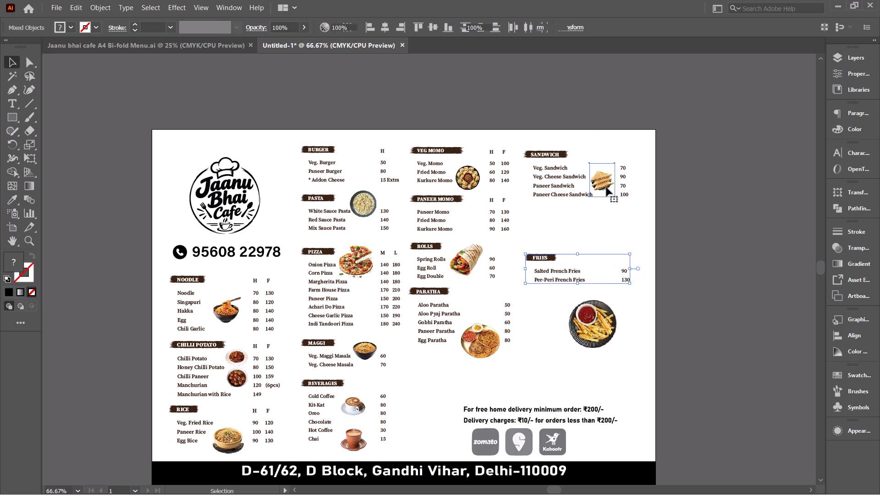
drag(604, 184, 595, 231)
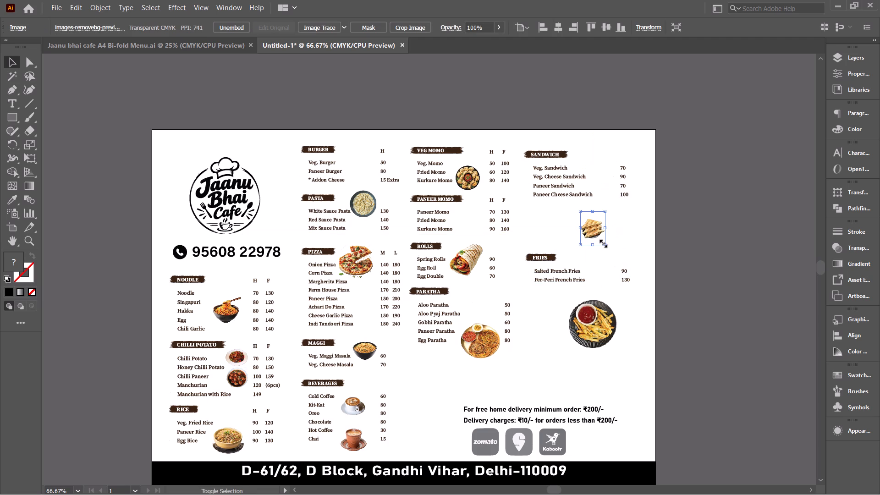
shift+drag(605, 244, 623, 261)
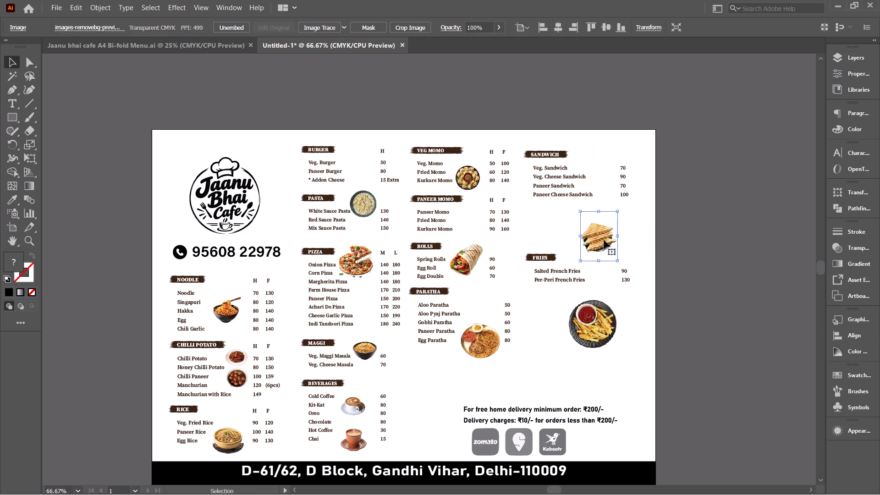
drag(604, 240, 601, 224)
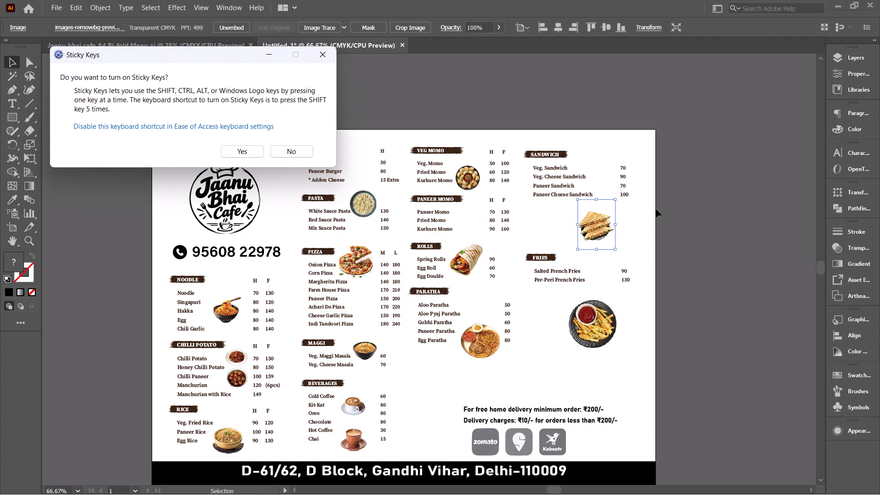
click(656, 211)
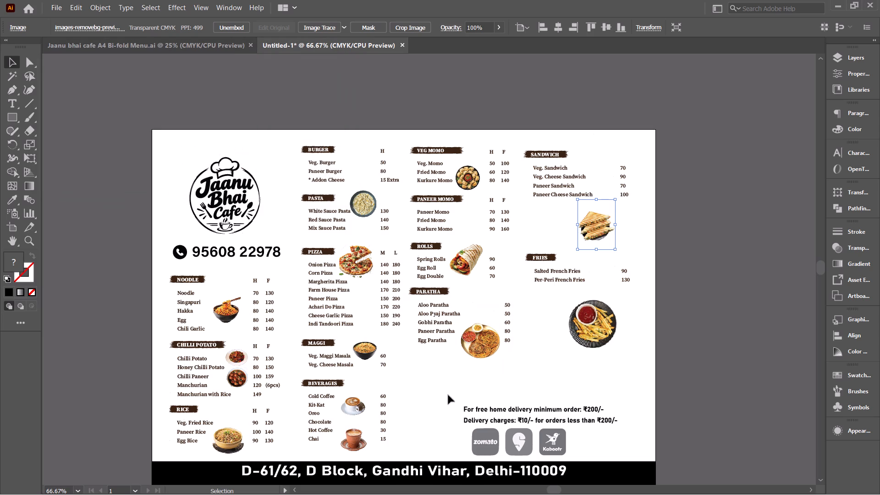
Move the home-delivery text and the three delivery-app icons together into the space below PARATHA and enlarge them by about a quarter.
drag(448, 396, 560, 444)
drag(560, 444, 519, 418)
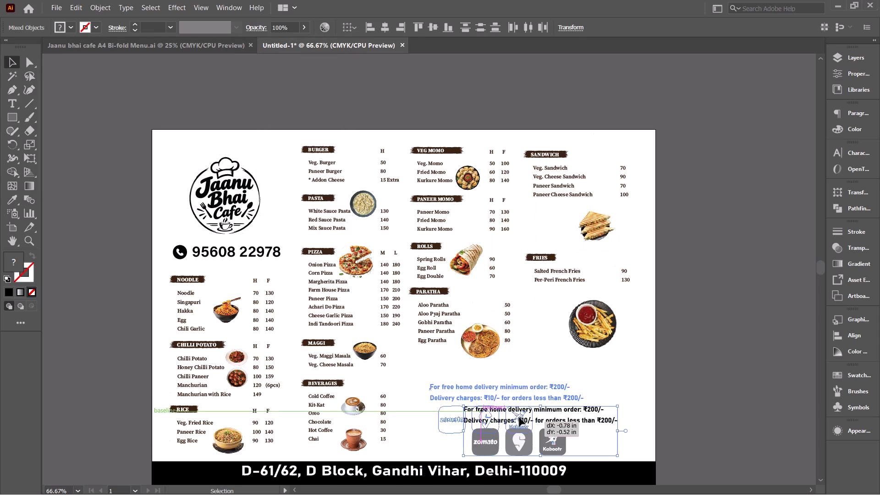
drag(519, 418, 516, 415)
shift+click(577, 428)
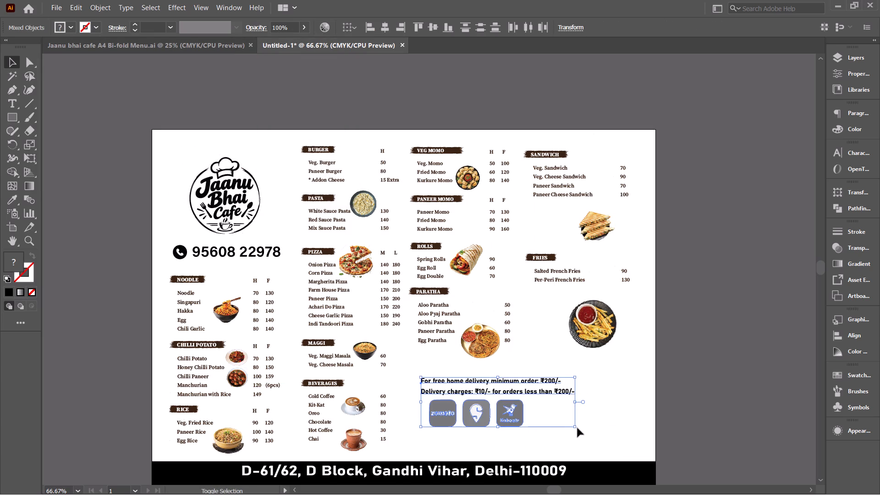
shift+drag(576, 428, 615, 447)
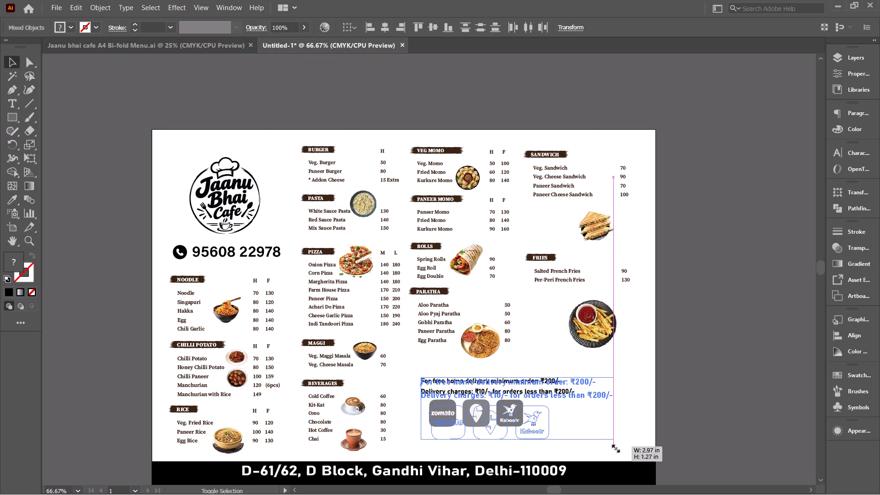
shift+drag(615, 447, 616, 448)
click(669, 435)
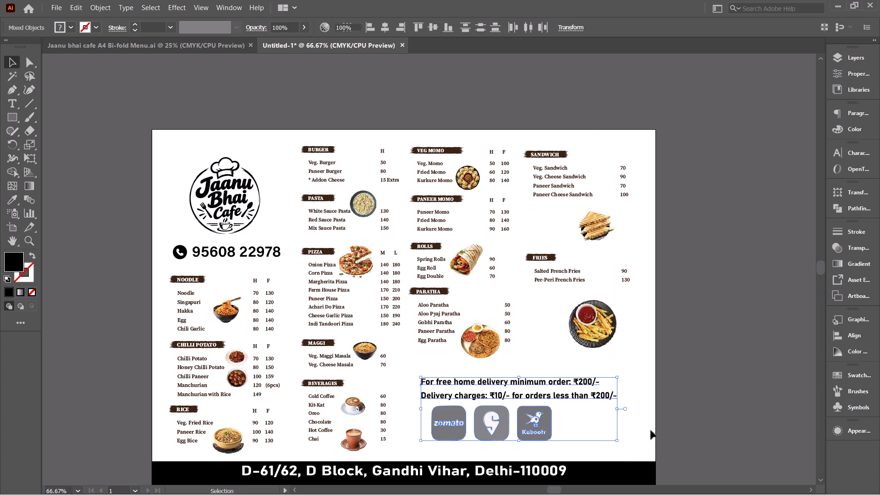
Group the three delivery-app icons and align them and the home-delivery text to a common horizontal centre.
drag(563, 428, 454, 429)
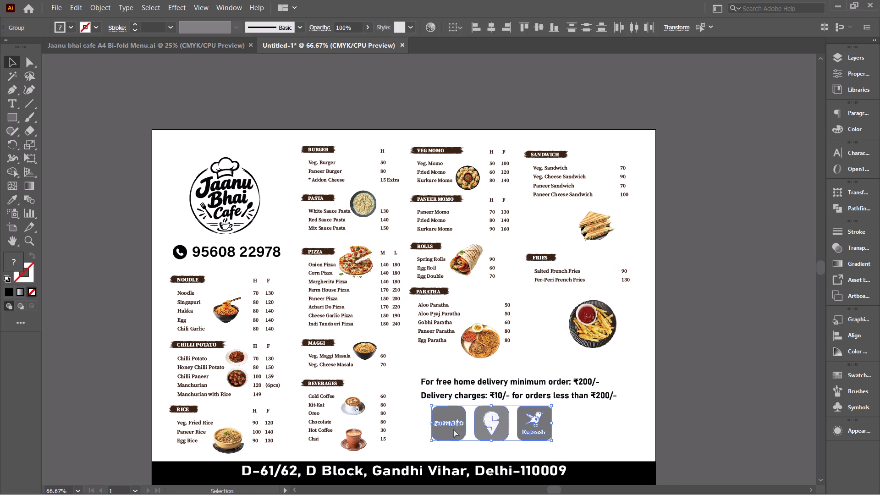
key(ctrl+g)
shift+click(472, 396)
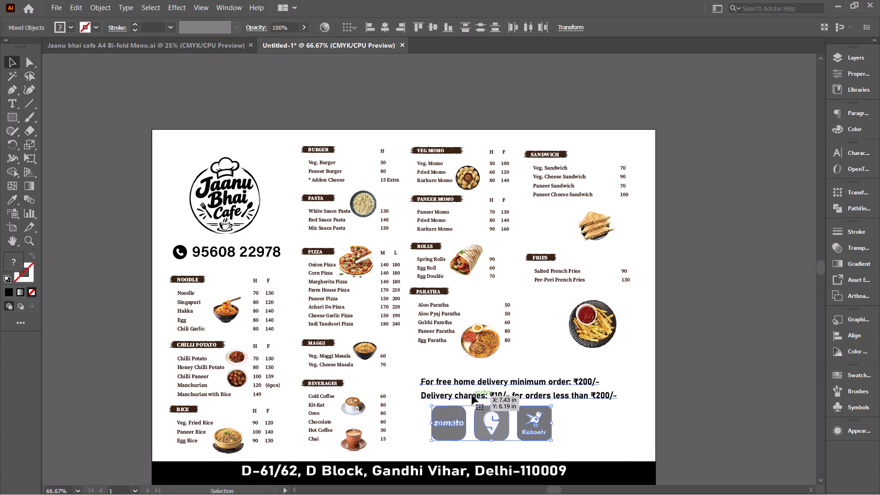
click(384, 31)
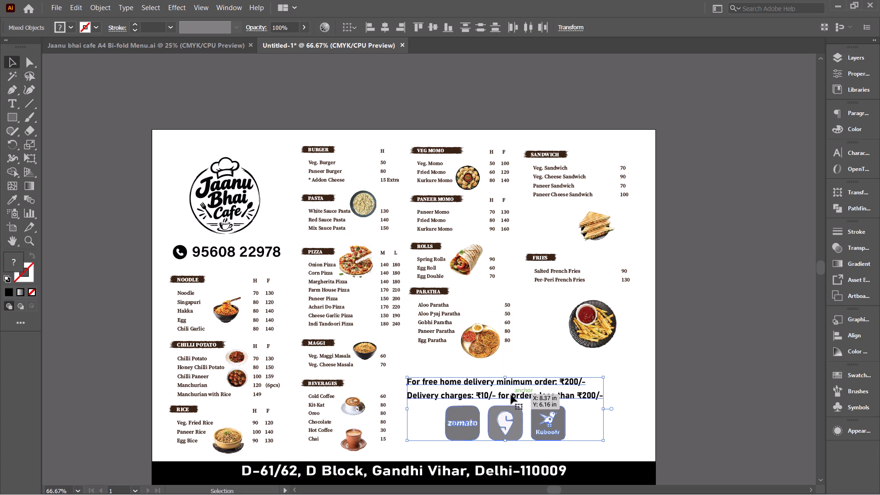
Shift the delivery text and icons together slightly toward the FRIES column, and nudge the icon group a little lower below the text.
drag(511, 395, 520, 397)
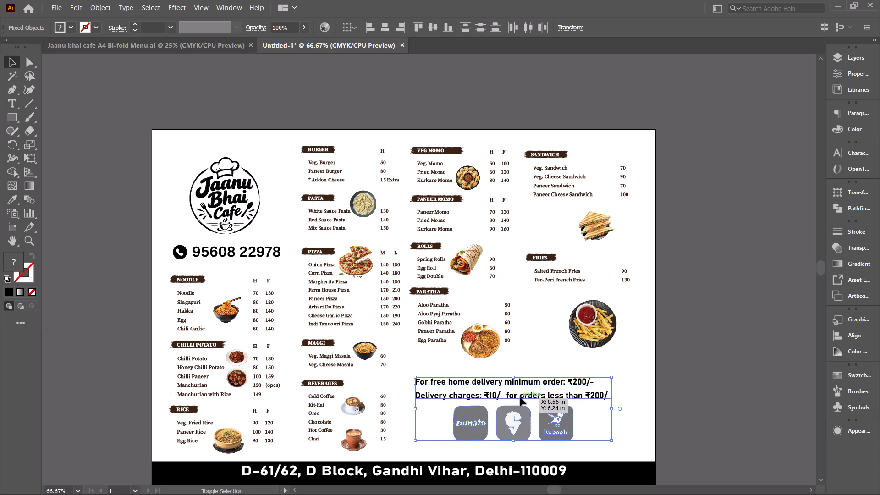
click(658, 395)
drag(563, 429, 563, 435)
click(592, 435)
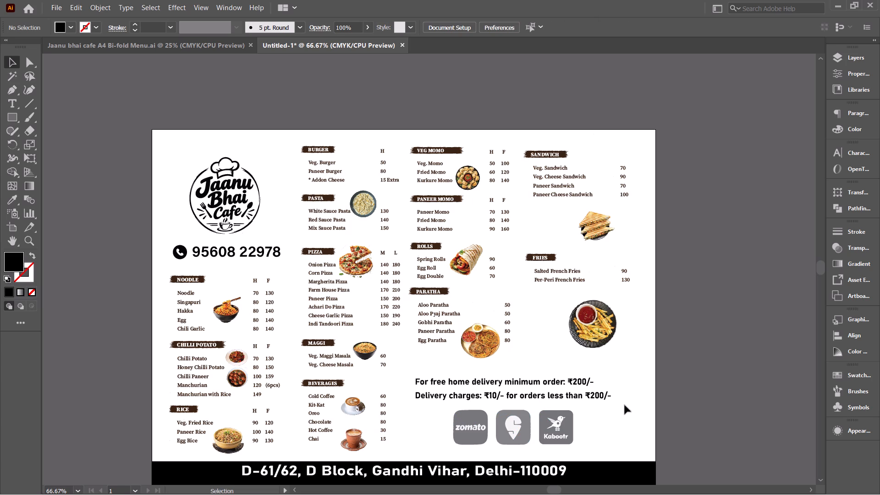
Select the food photos across all the menu sections and convert them to grayscale.
click(220, 305)
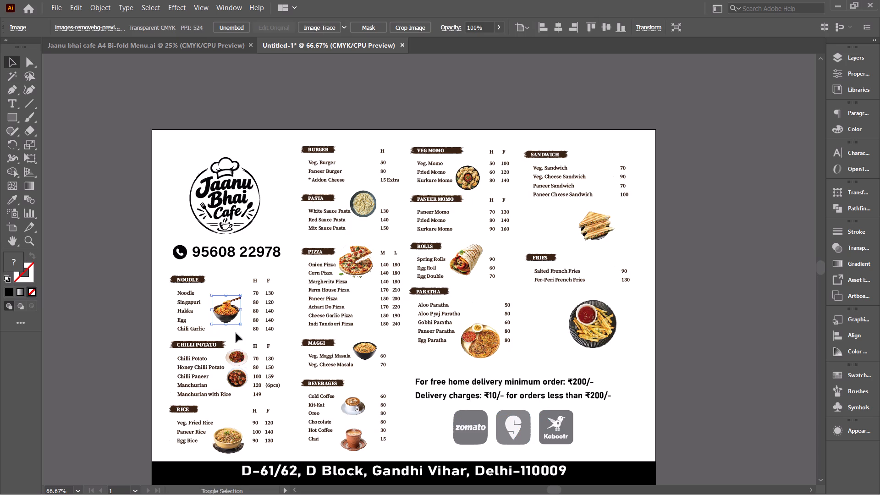
shift+click(239, 350)
shift+click(238, 375)
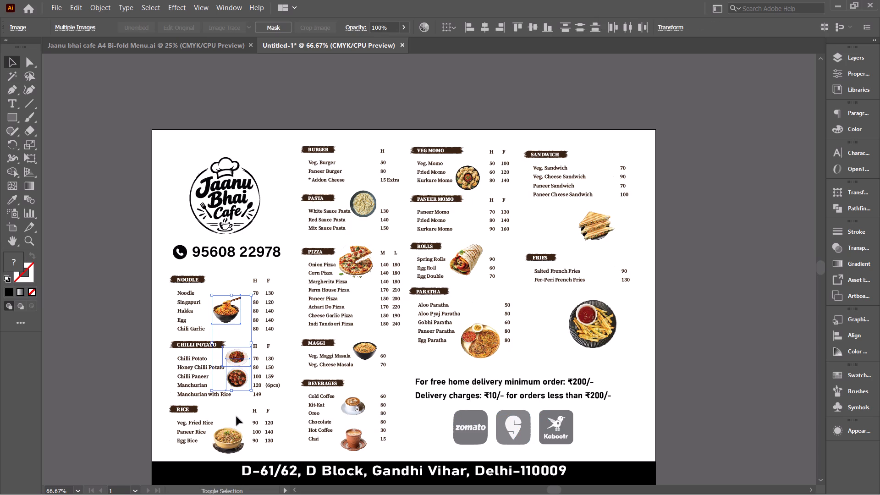
shift+click(236, 435)
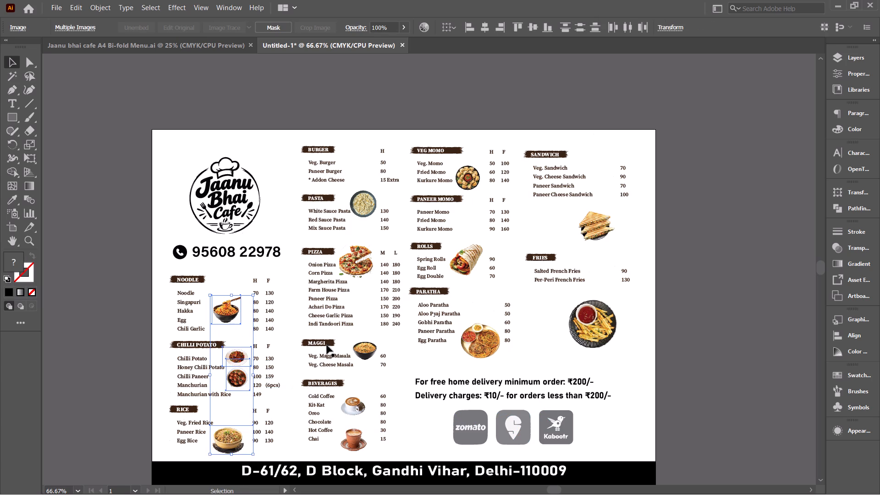
shift+click(363, 344)
shift+click(352, 407)
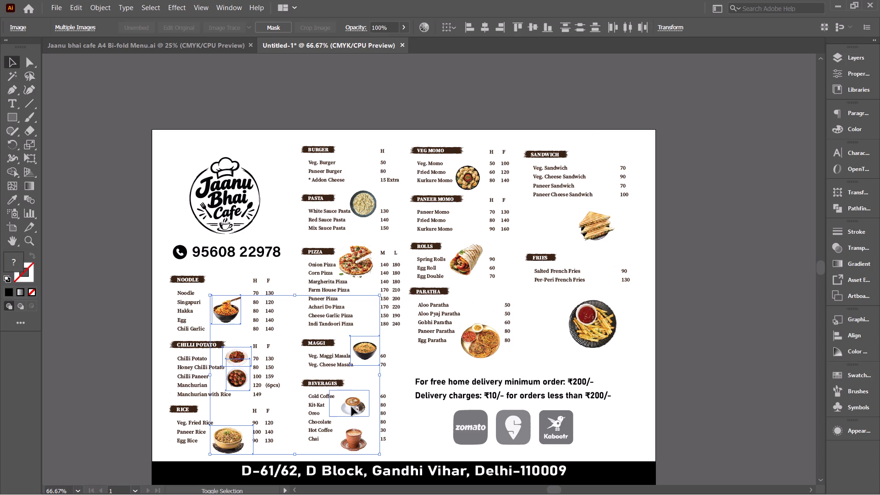
click(357, 438)
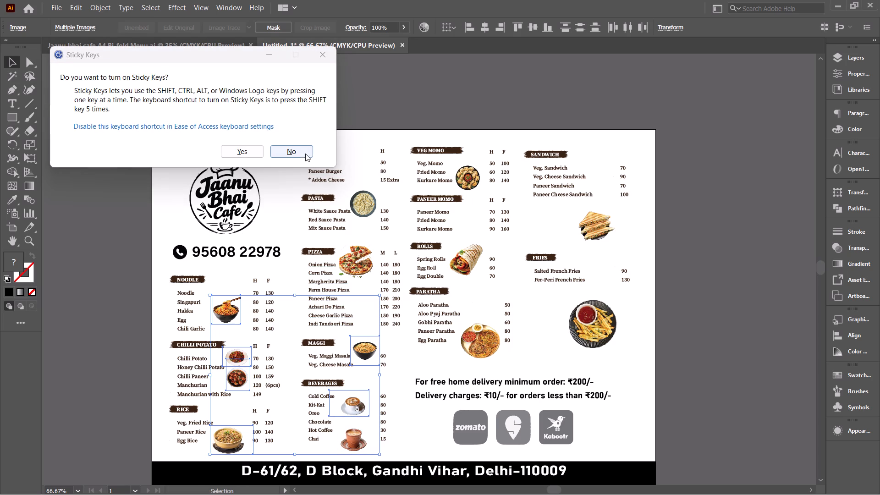
shift+click(359, 264)
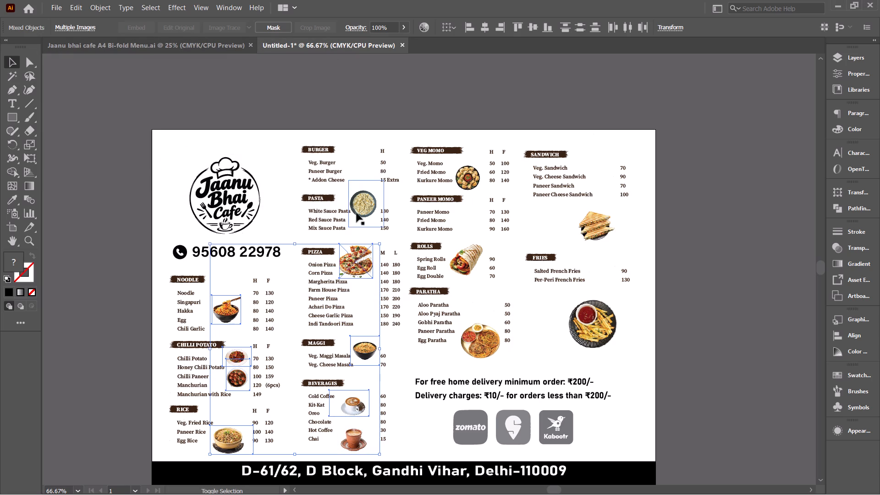
shift+click(357, 208)
shift+click(464, 182)
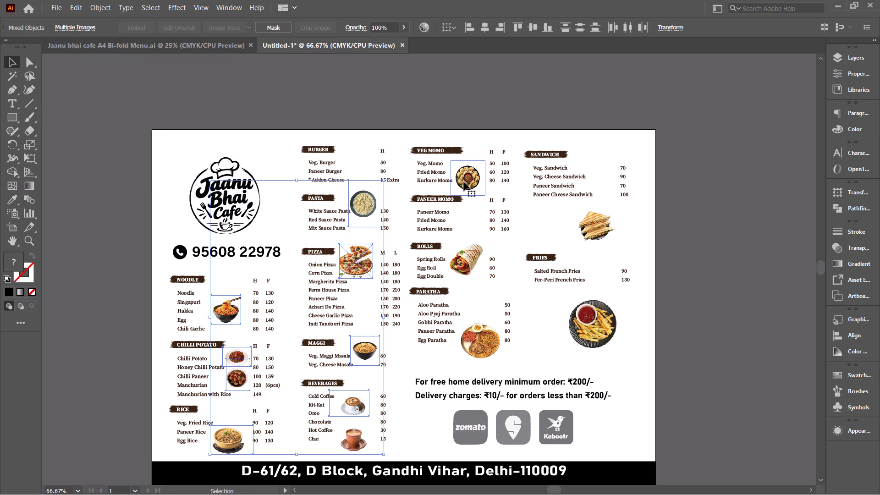
shift+click(468, 250)
shift+click(483, 332)
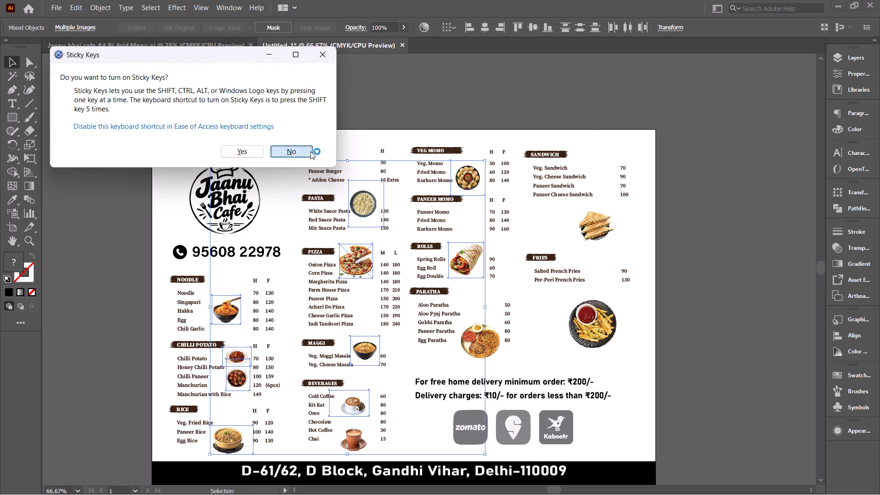
shift+click(484, 339)
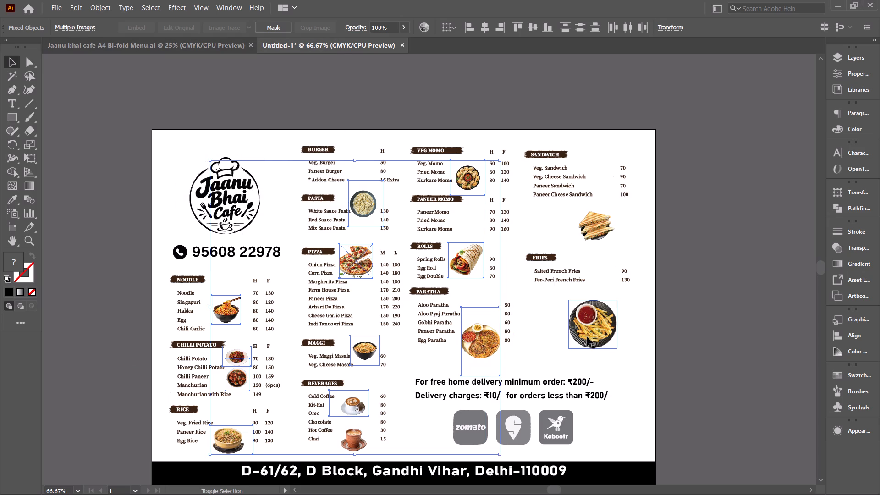
shift+click(587, 337)
shift+click(589, 234)
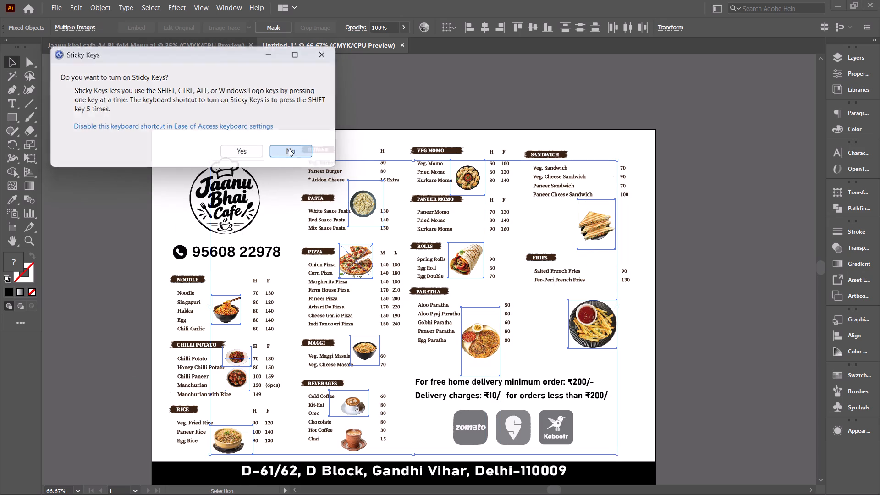
click(78, 2)
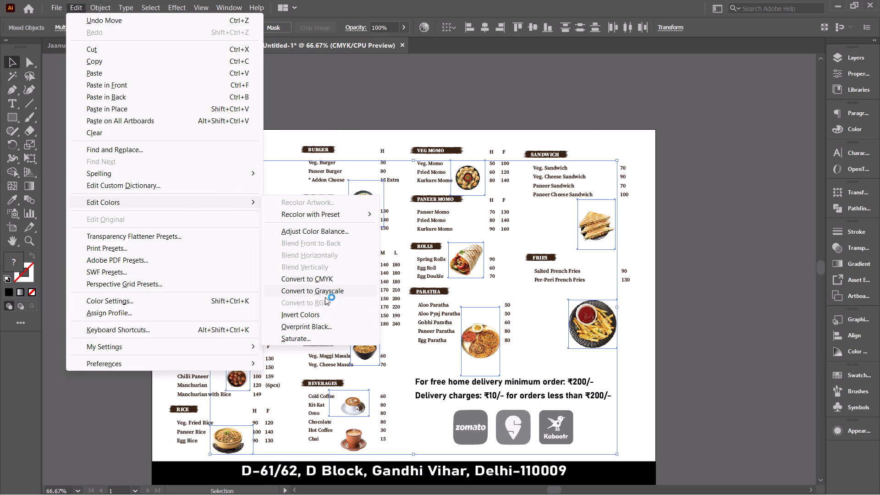
click(325, 293)
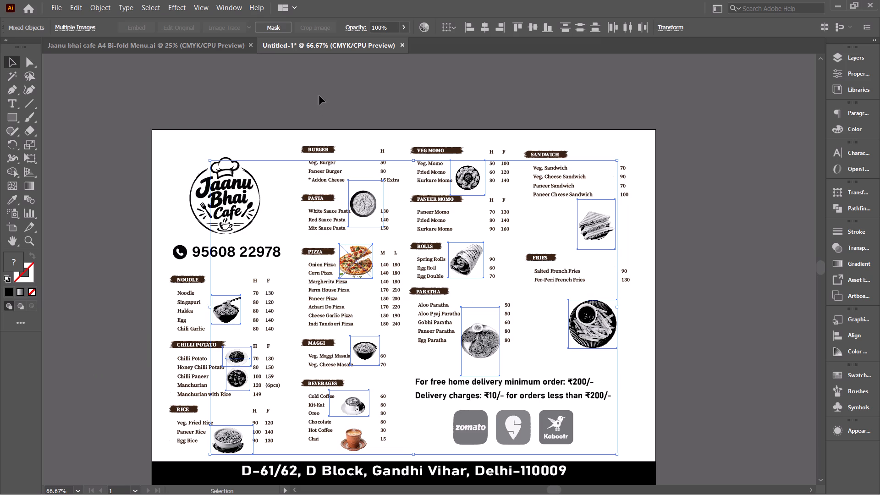
click(340, 104)
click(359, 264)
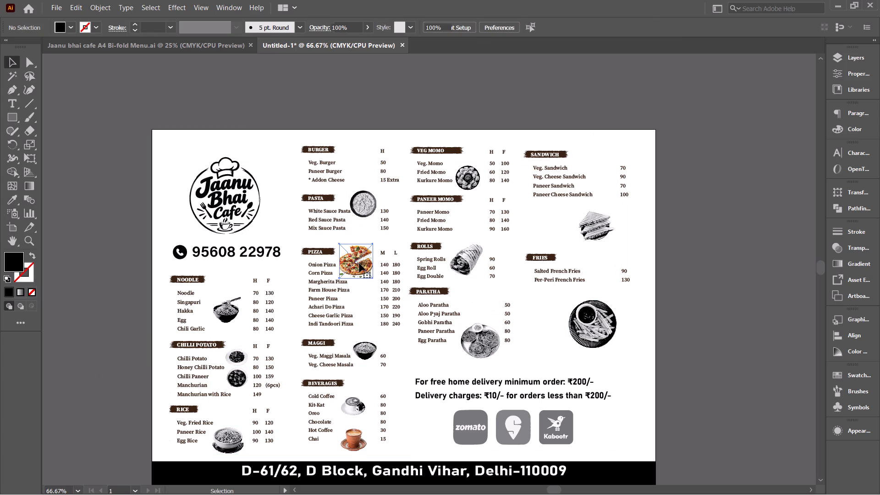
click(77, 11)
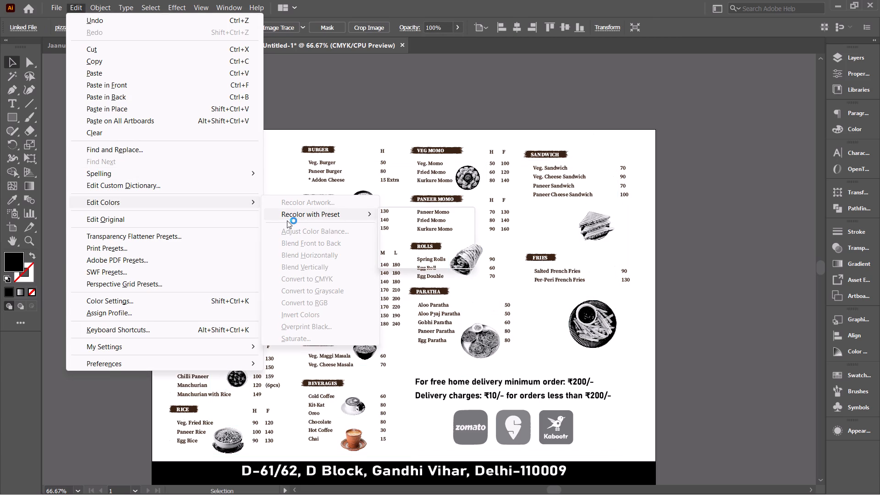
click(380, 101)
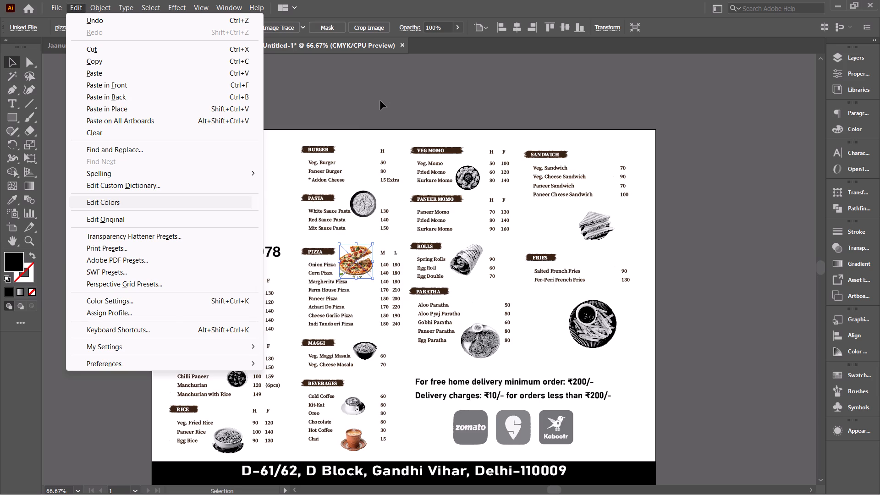
Embed the linked pizza photo in the PIZZA section and convert it to grayscale.
click(359, 259)
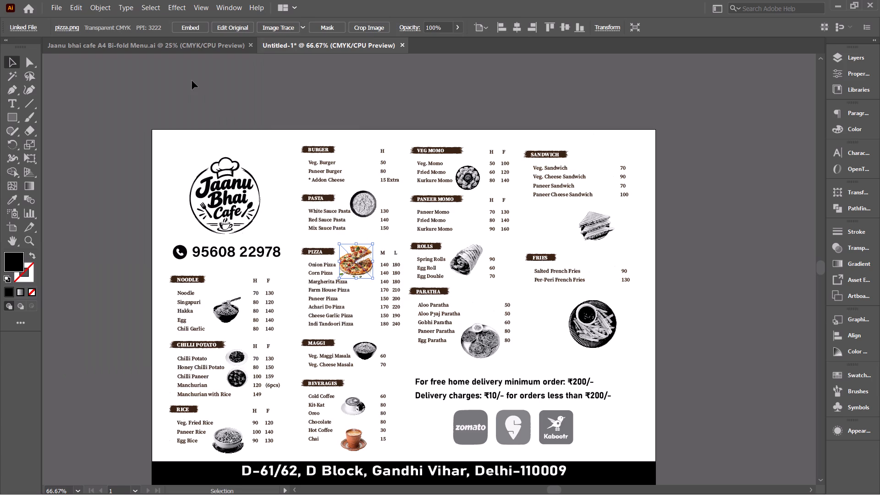
click(188, 26)
click(76, 5)
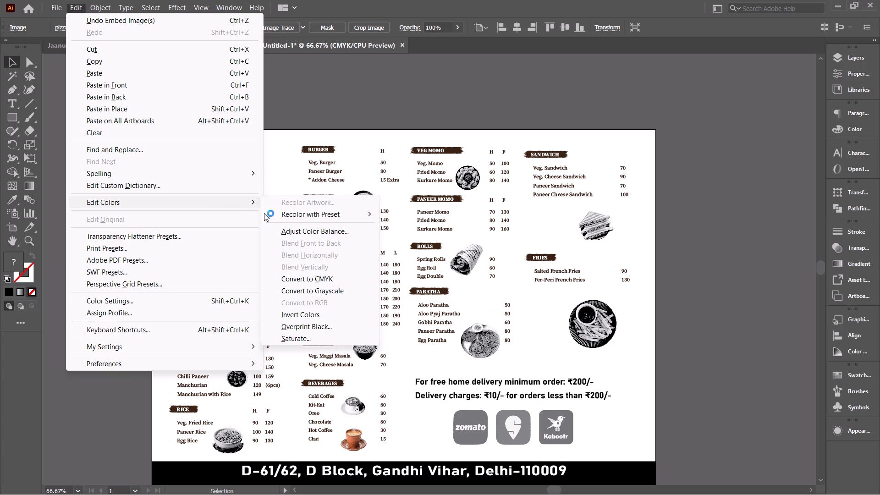
click(308, 293)
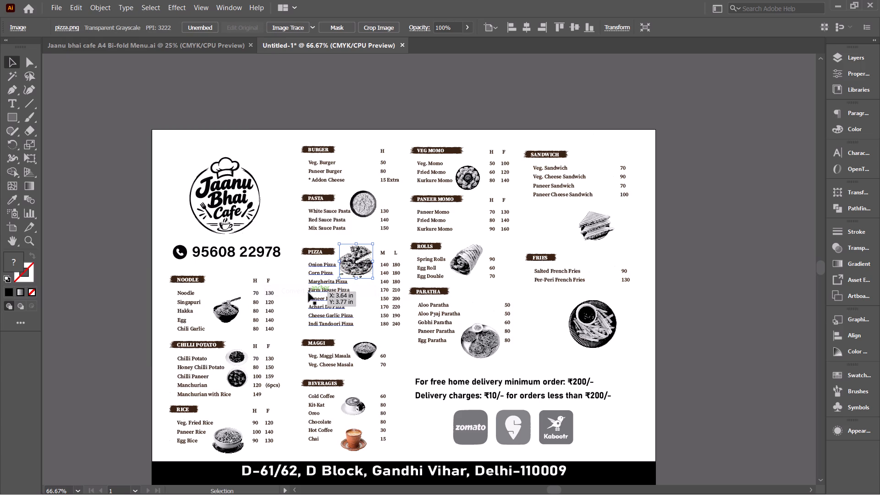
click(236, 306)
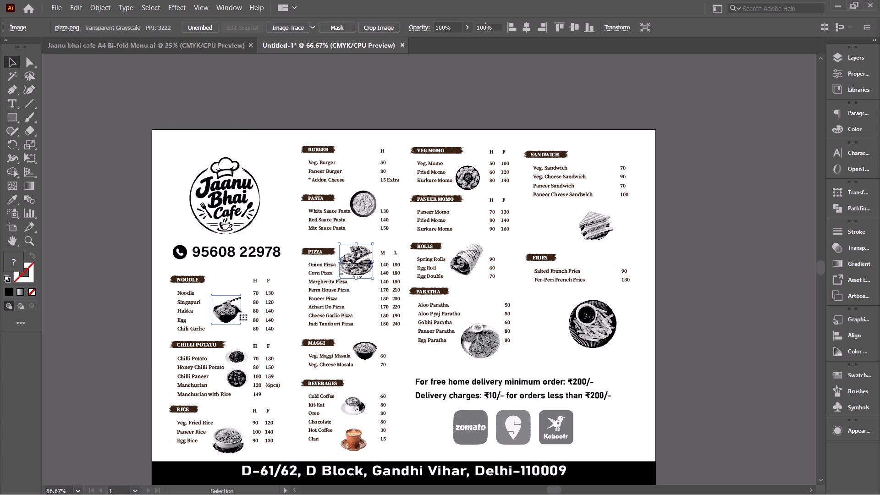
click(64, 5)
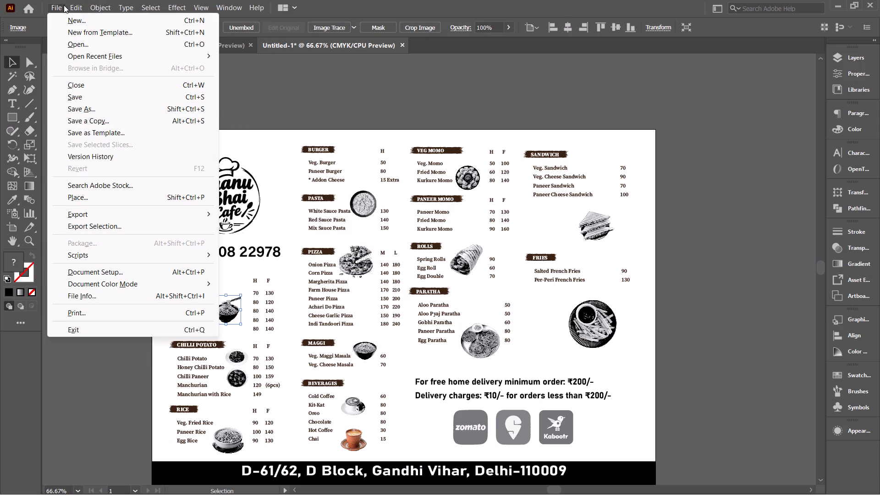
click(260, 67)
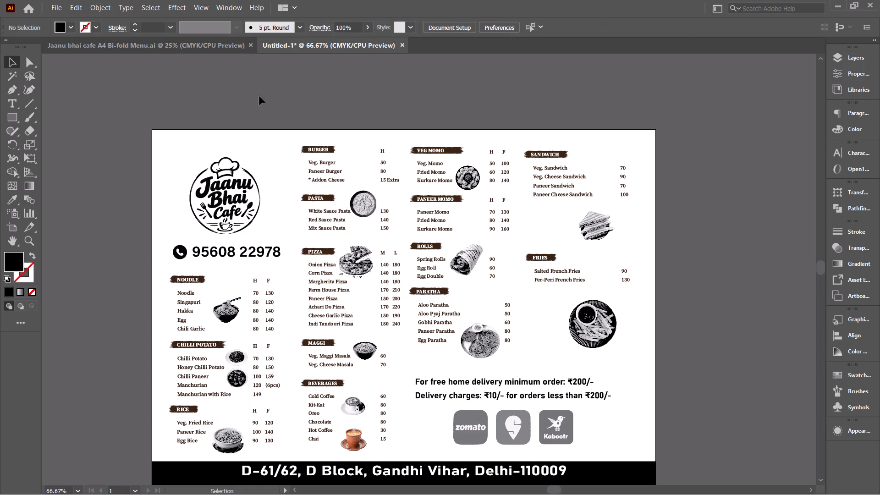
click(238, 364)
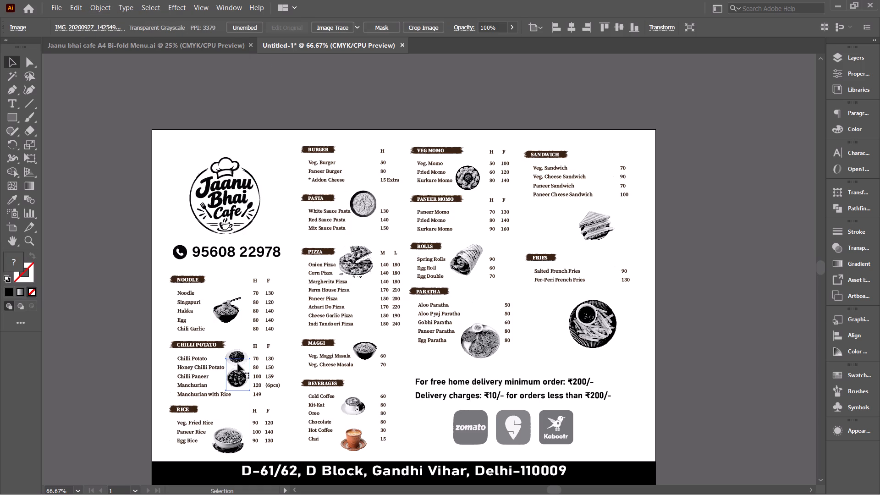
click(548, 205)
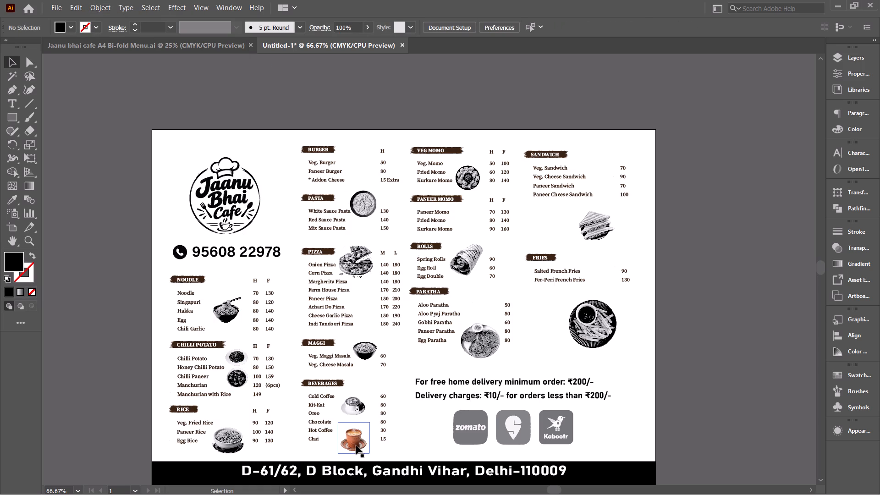
Convert the tea cup photo in the BEVERAGES section to grayscale.
click(356, 445)
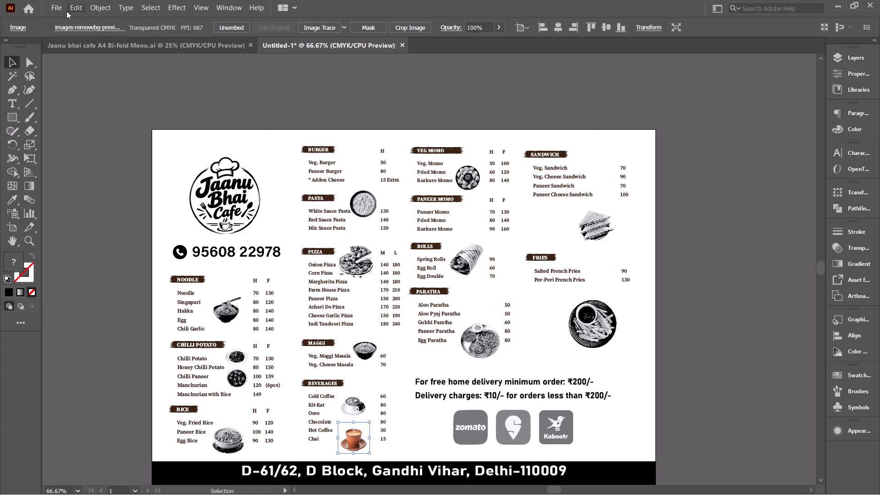
click(71, 10)
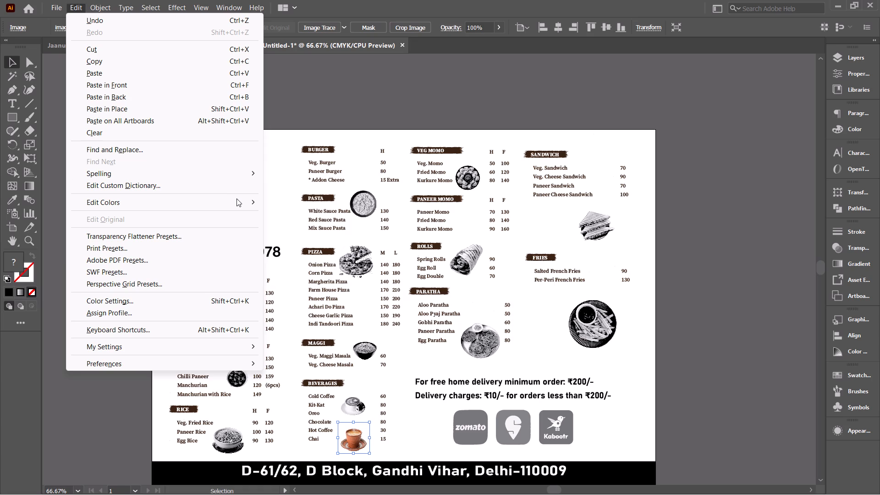
click(303, 289)
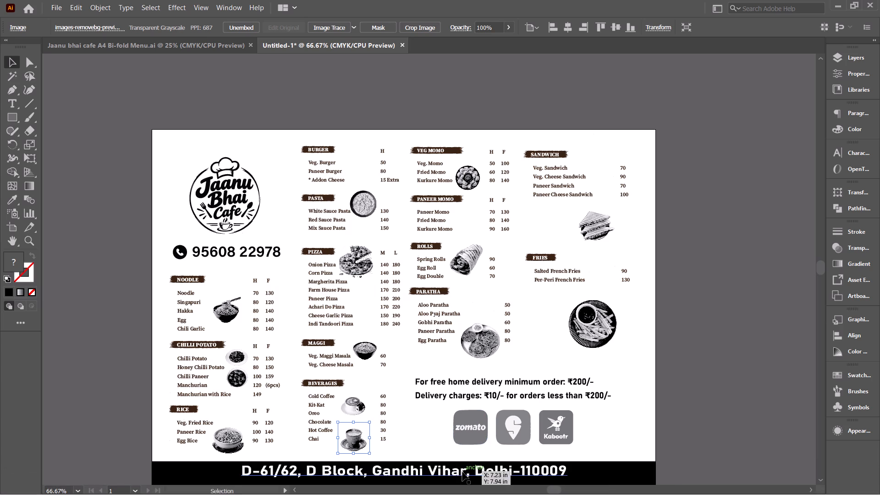
Replace the part of the footer address before the city with the new shop number and colony name.
key(t)
drag(464, 474, 237, 478)
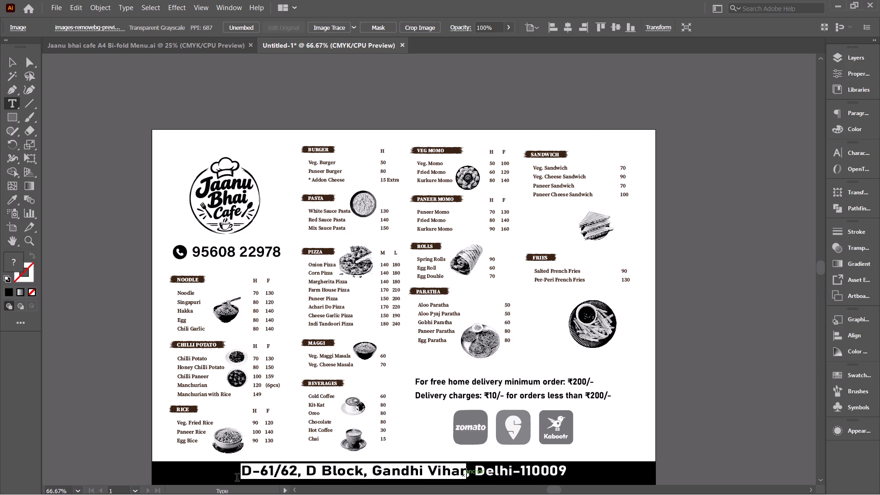
drag(237, 478, 236, 478)
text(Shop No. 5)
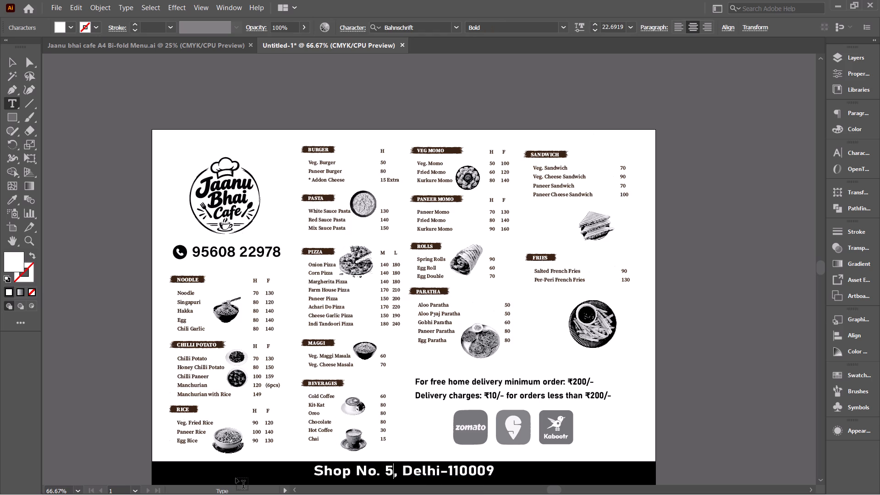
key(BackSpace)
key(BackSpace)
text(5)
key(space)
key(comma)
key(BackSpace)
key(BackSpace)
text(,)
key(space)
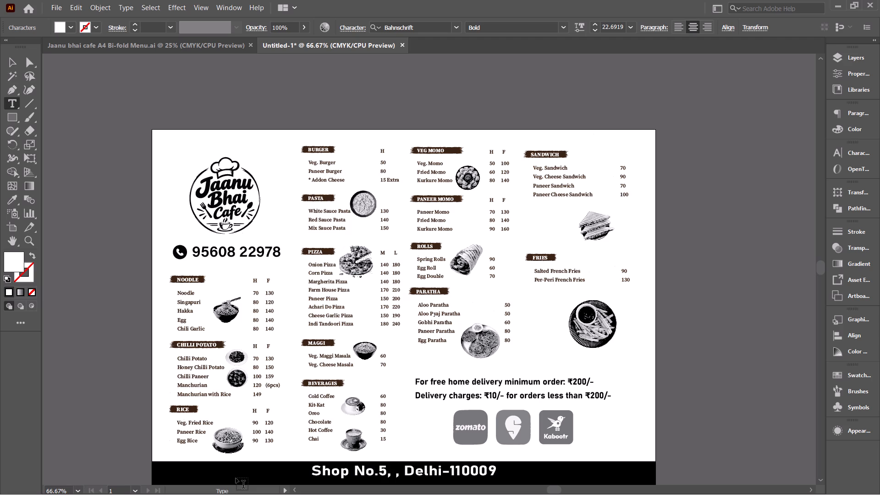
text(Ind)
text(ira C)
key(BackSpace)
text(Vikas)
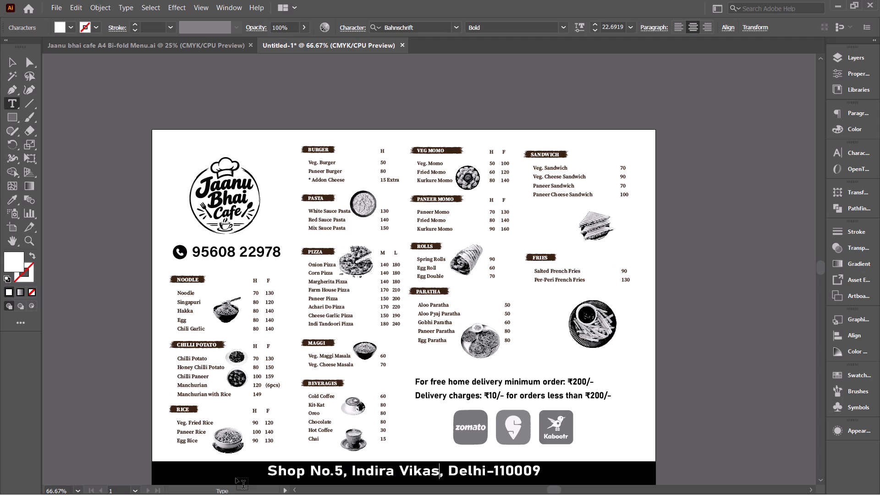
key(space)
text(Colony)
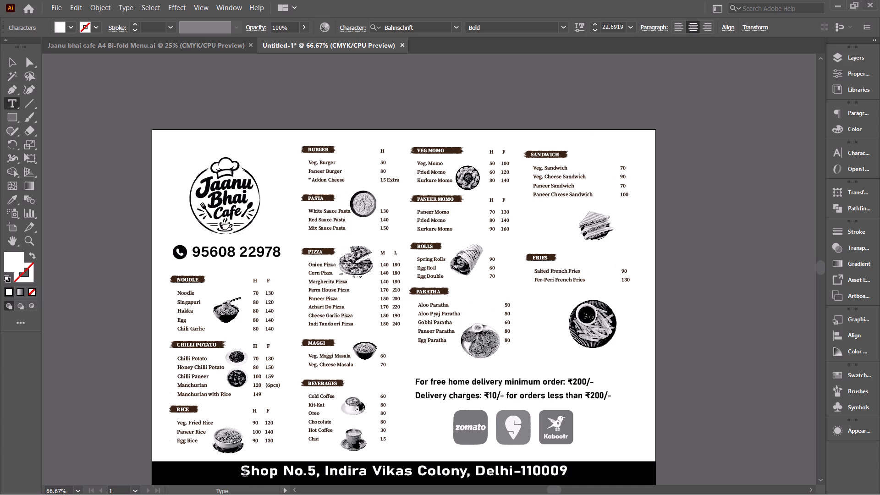
Insert the house number, followed by a comma, ahead of the shop number in the footer address.
click(245, 473)
key(shift+h)
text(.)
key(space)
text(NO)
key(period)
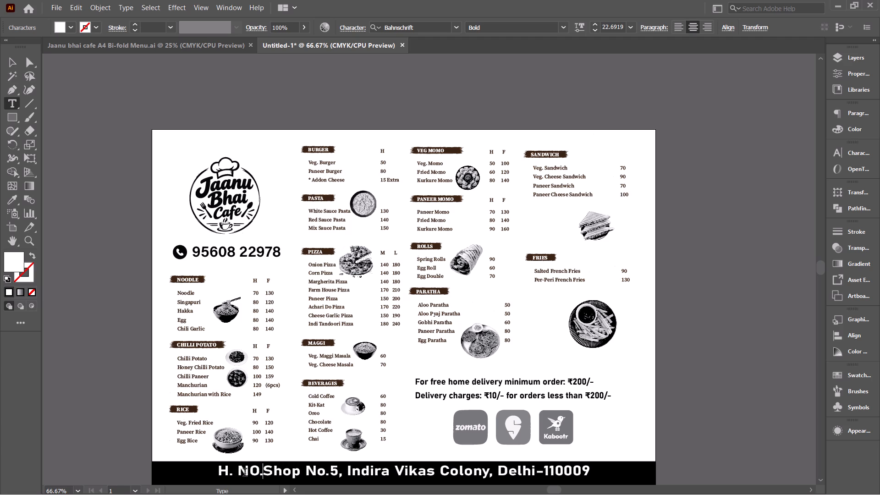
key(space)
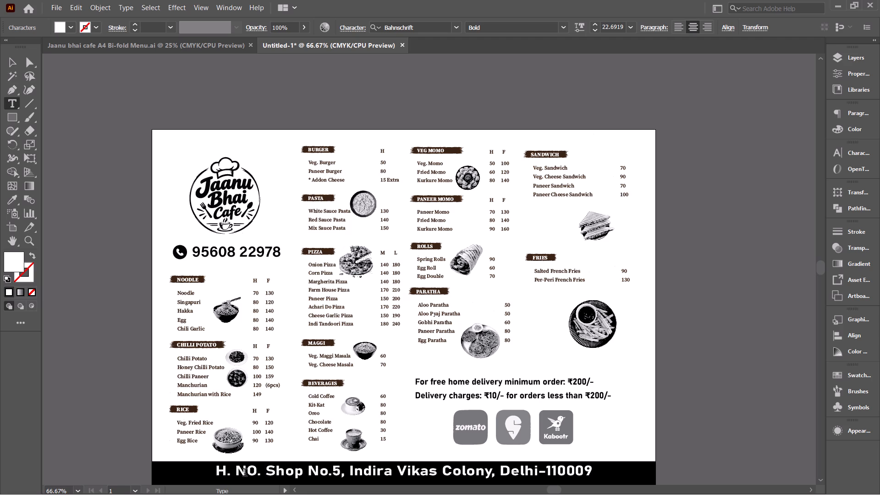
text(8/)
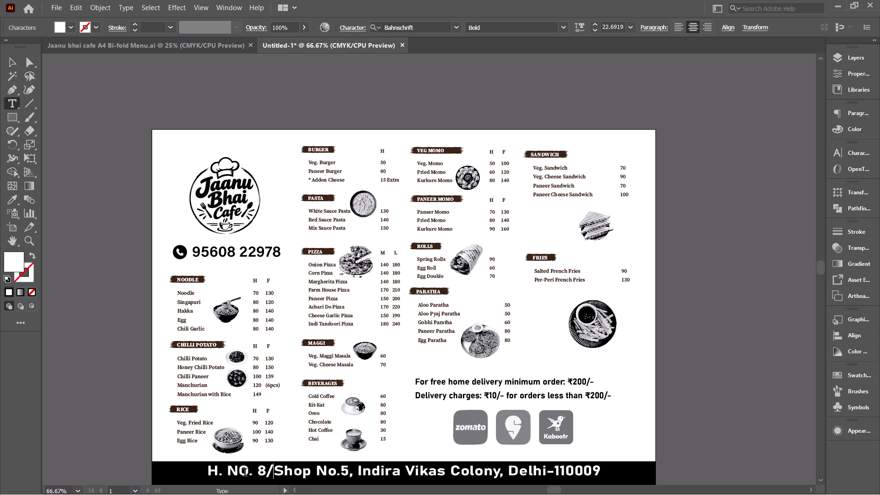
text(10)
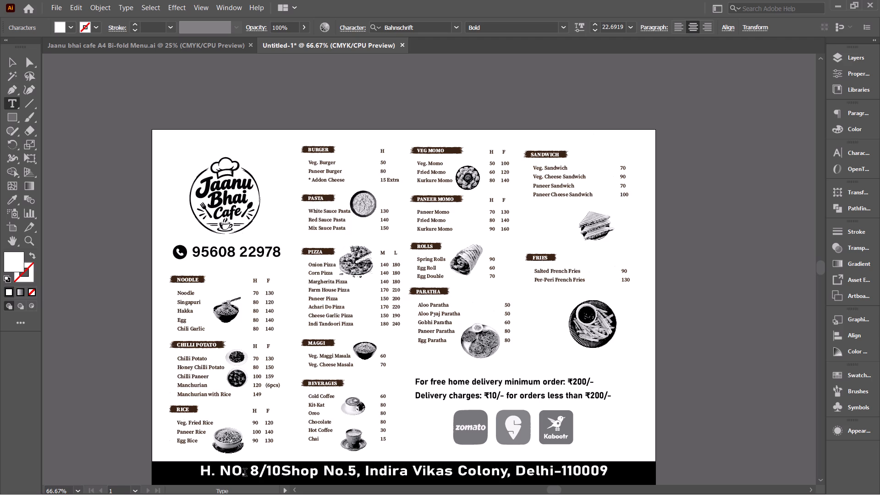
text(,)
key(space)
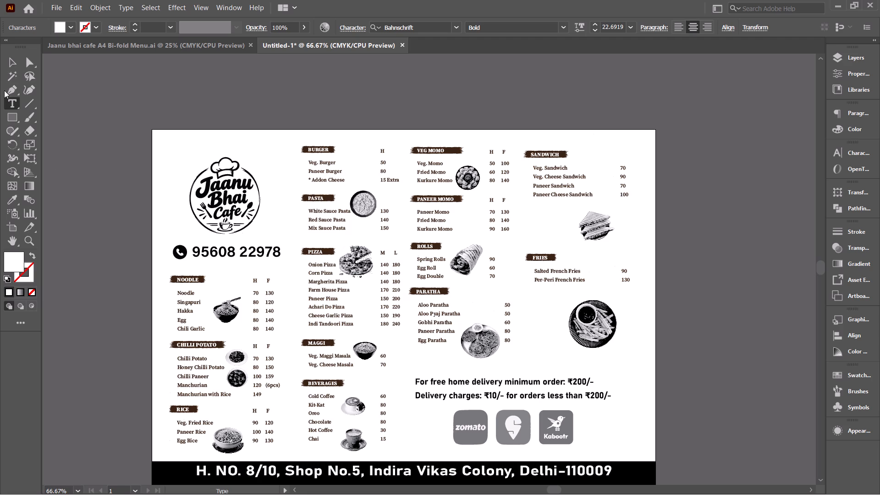
click(7, 60)
click(137, 105)
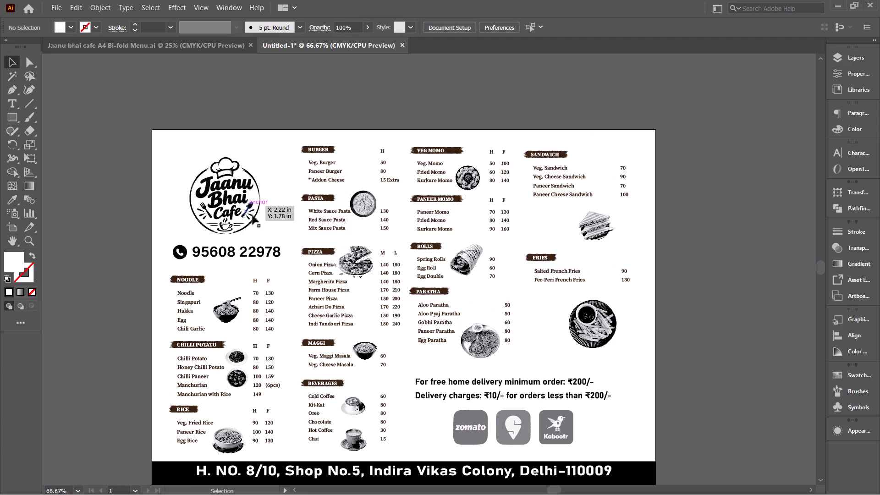
Fill the banners, item names, column headings and prices of the NOODLE, CHILLI POTATO and RICE sections with black, #000000.
scroll(299, 302, down, 1)
scroll(299, 302, up, 1)
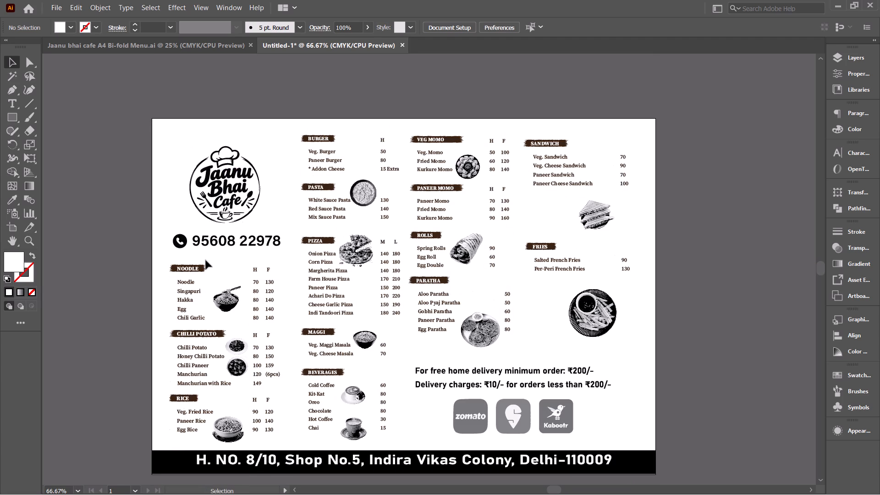
ctrl+alt+scroll(206, 260, up, 3)
click(200, 277)
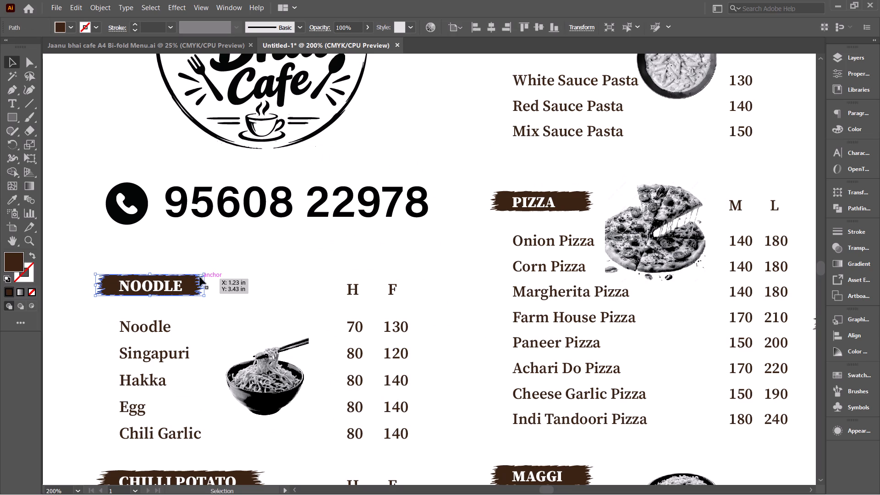
ctrl+alt+scroll(214, 297, down, 1)
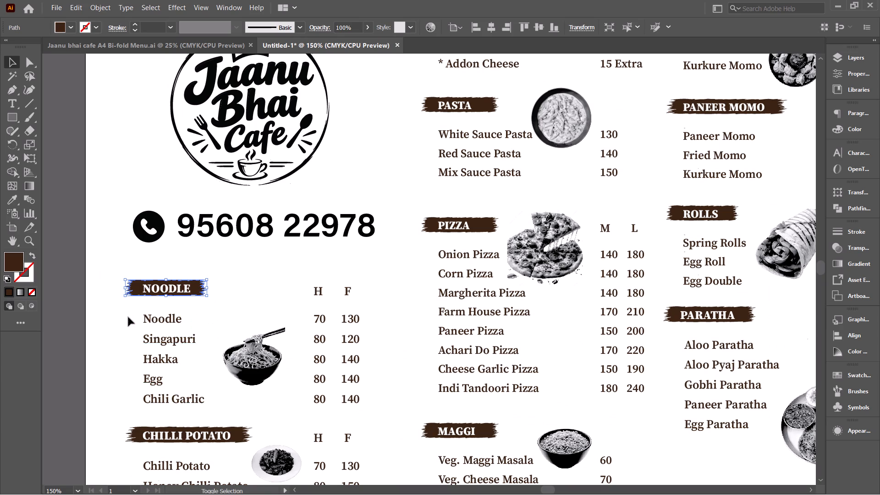
shift+drag(128, 317, 192, 401)
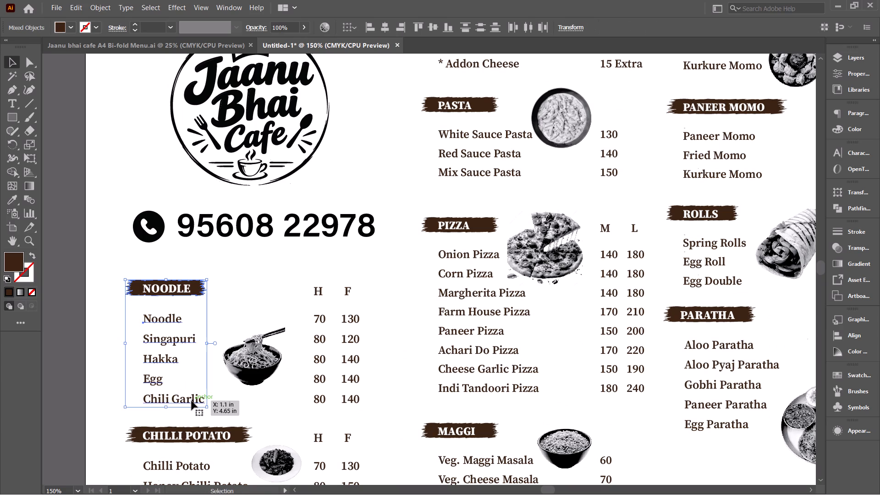
shift+drag(310, 280, 358, 407)
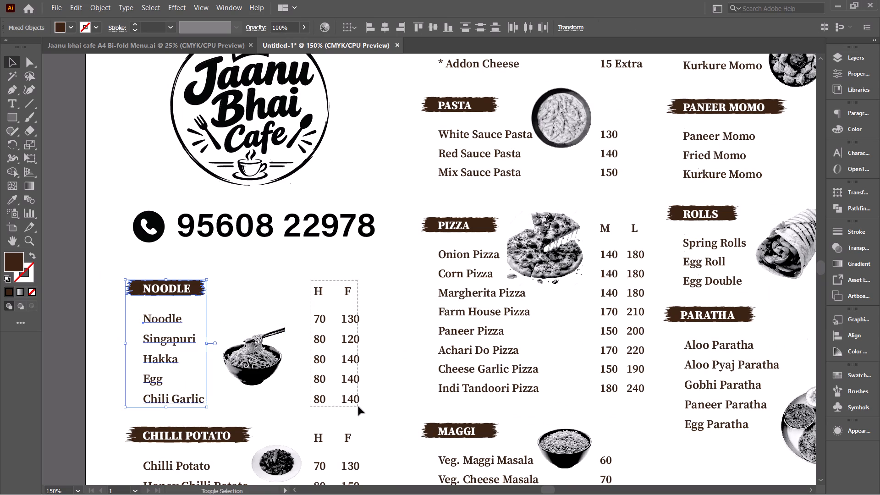
shift+drag(358, 407, 359, 407)
scroll(359, 407, down, 3)
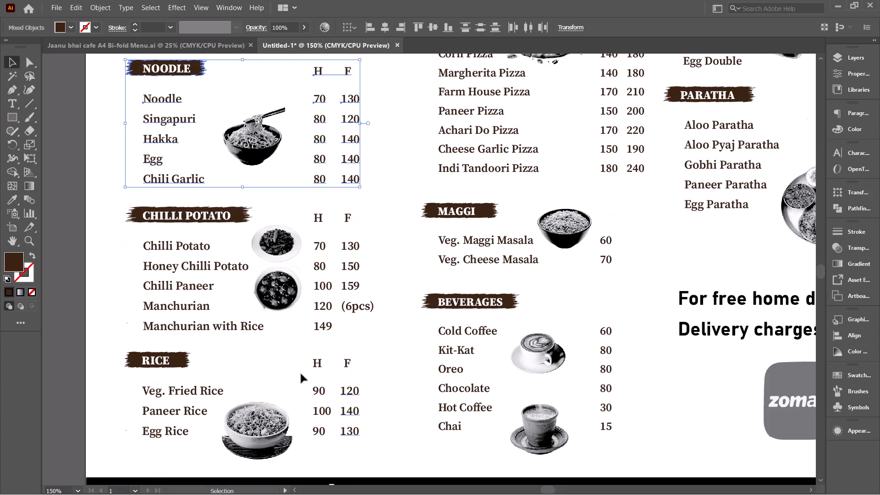
shift+click(131, 220)
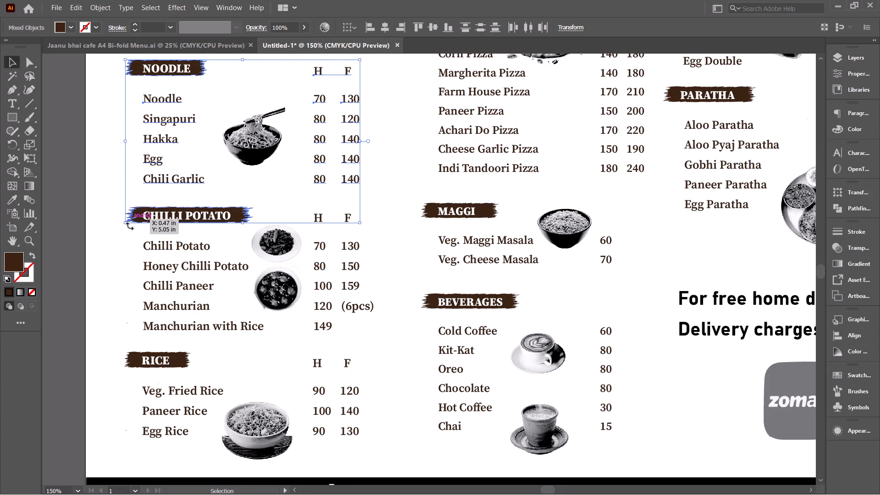
shift+drag(130, 238, 217, 328)
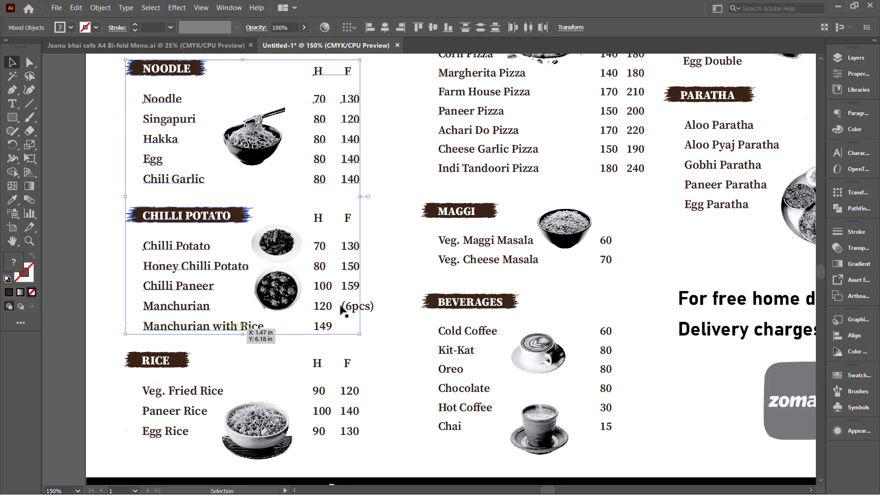
shift+click(356, 246)
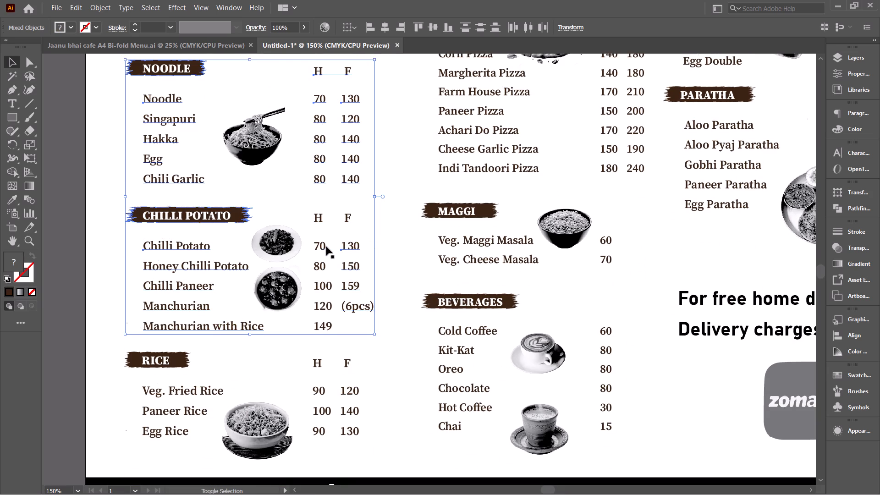
shift+click(325, 247)
shift+click(317, 218)
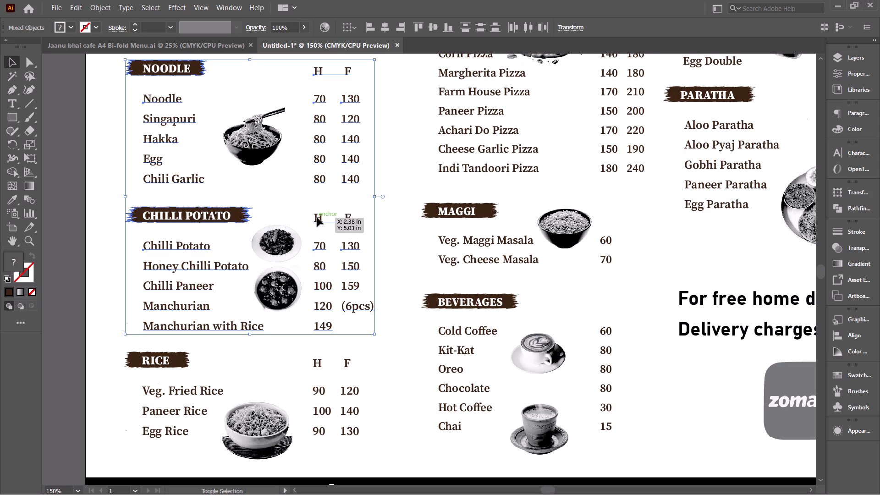
shift+click(186, 362)
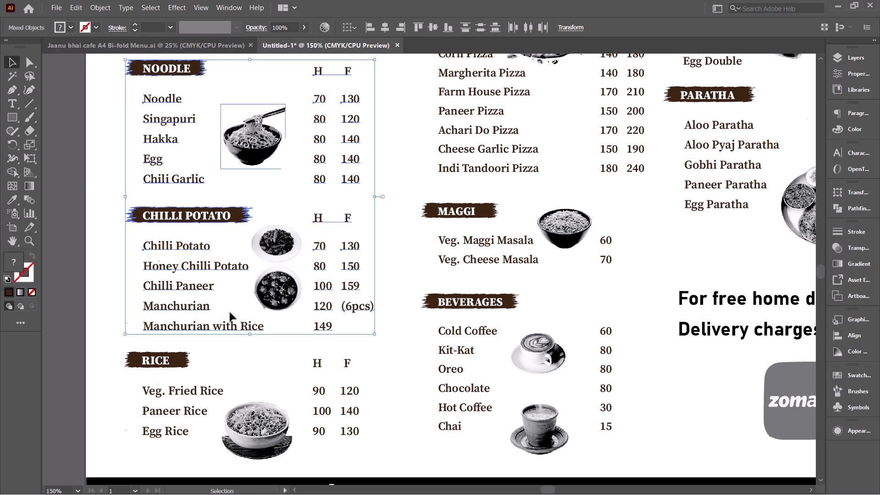
shift+click(184, 364)
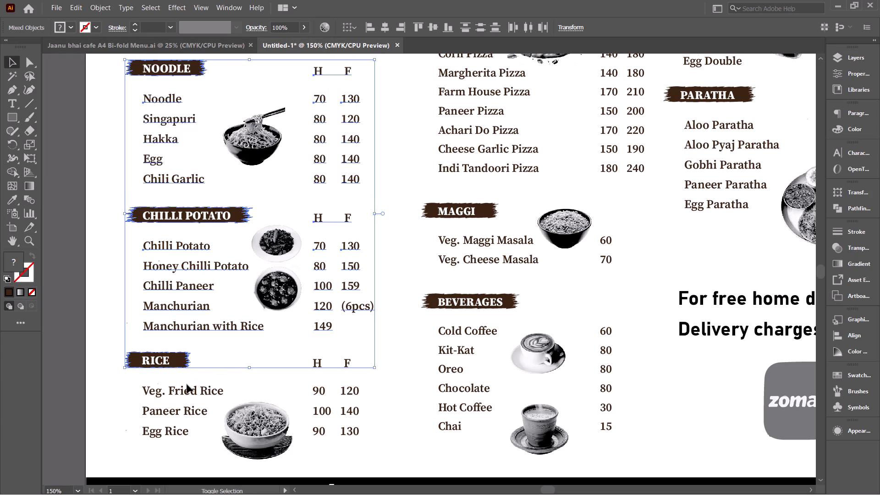
shift+click(187, 389)
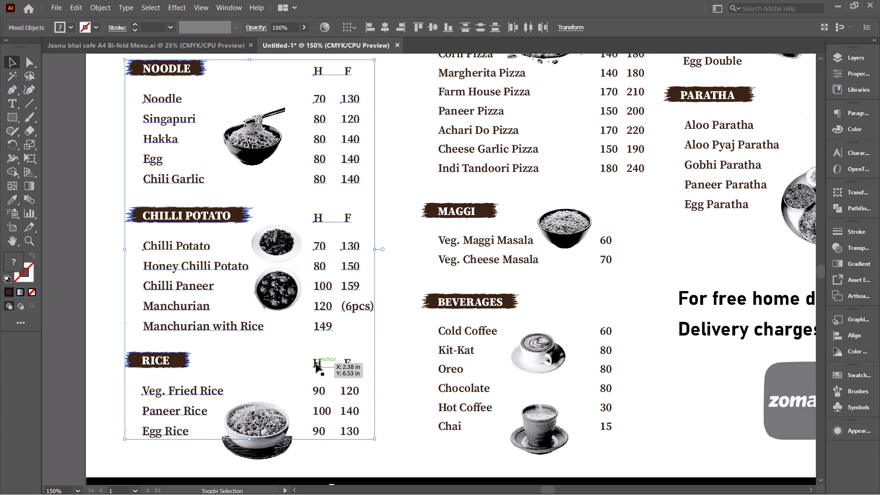
shift+click(316, 364)
shift+click(324, 391)
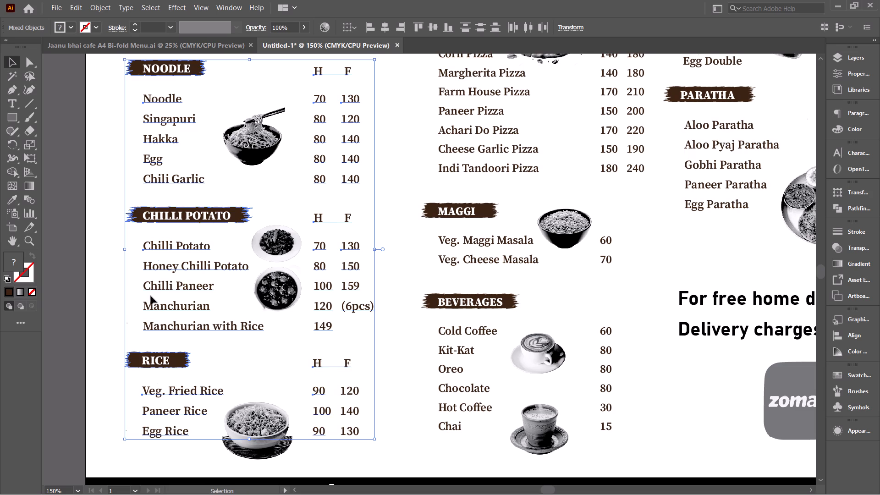
double_click(15, 266)
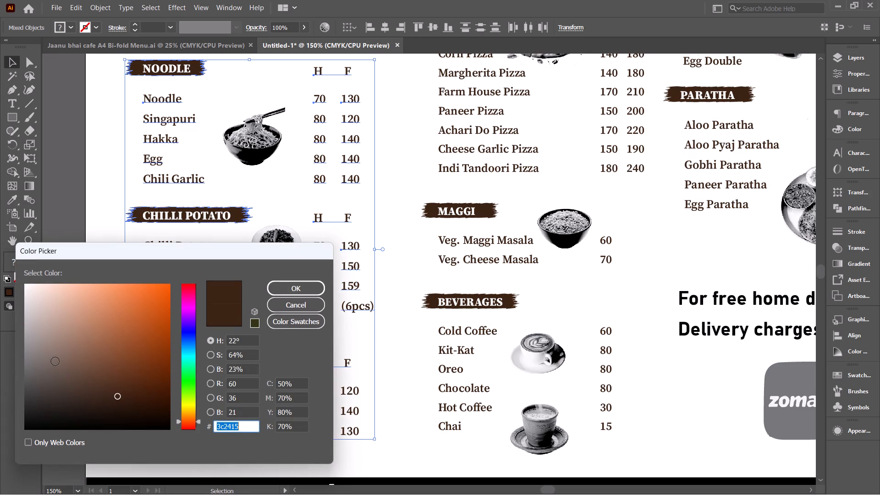
drag(84, 398, 93, 453)
click(285, 293)
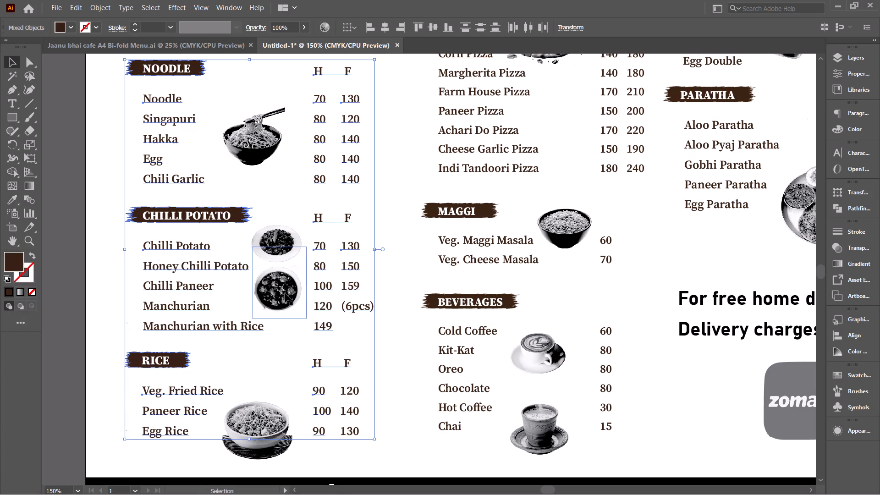
double_click(17, 260)
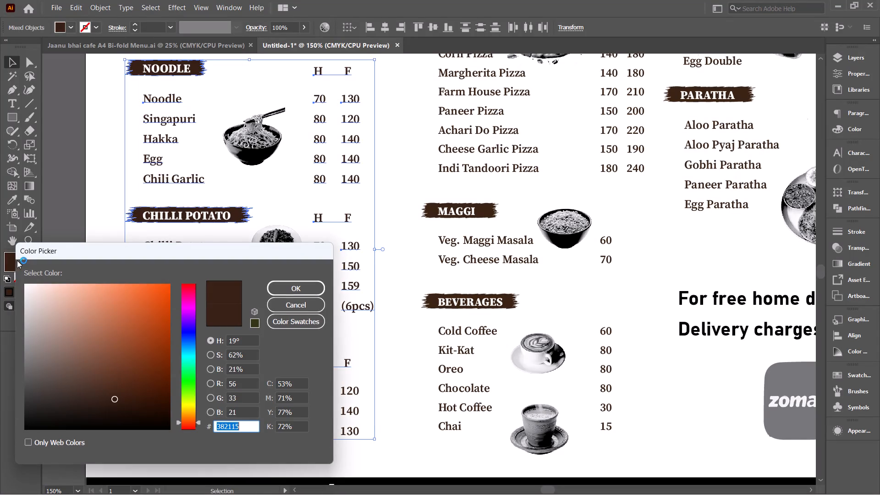
drag(54, 424, 58, 440)
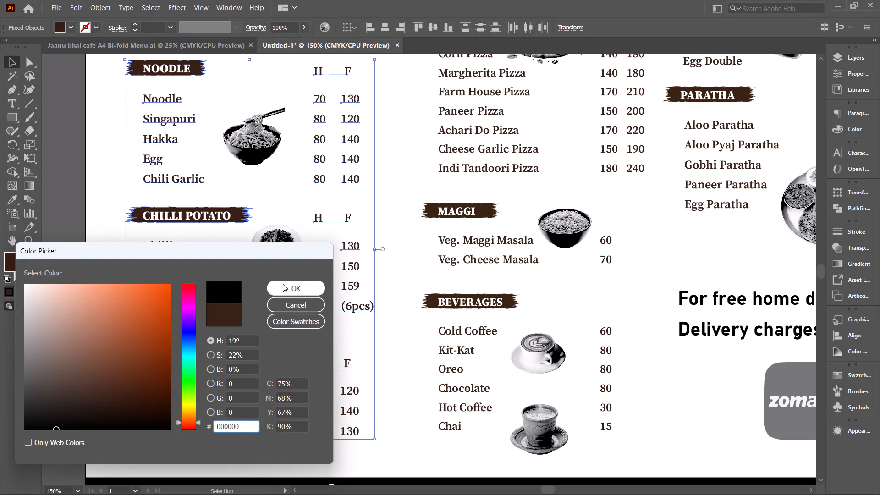
click(293, 286)
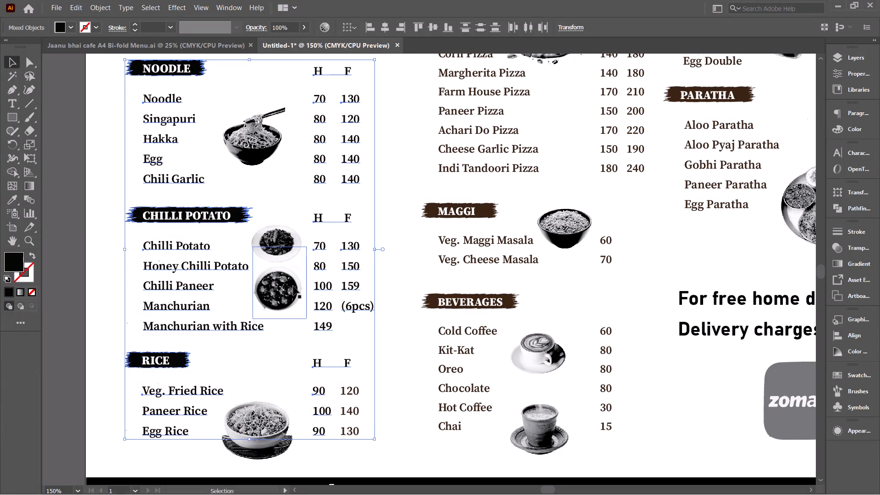
click(397, 342)
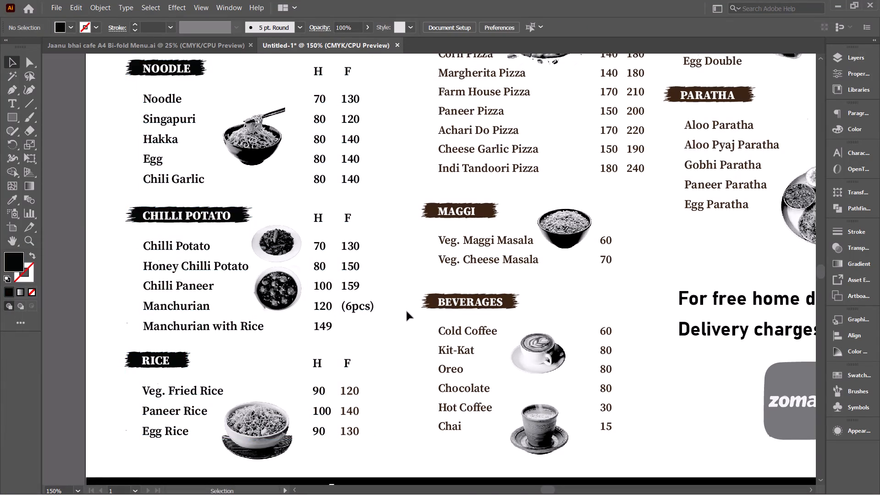
Recolour the BURGER, PASTA, PIZZA, MAGGI and BEVERAGES banners, item names, headings and prices, except the pizza L prices, with black sampled from the RICE banner.
scroll(407, 312, up, 1)
scroll(407, 312, left, 1)
scroll(407, 312, up, 1)
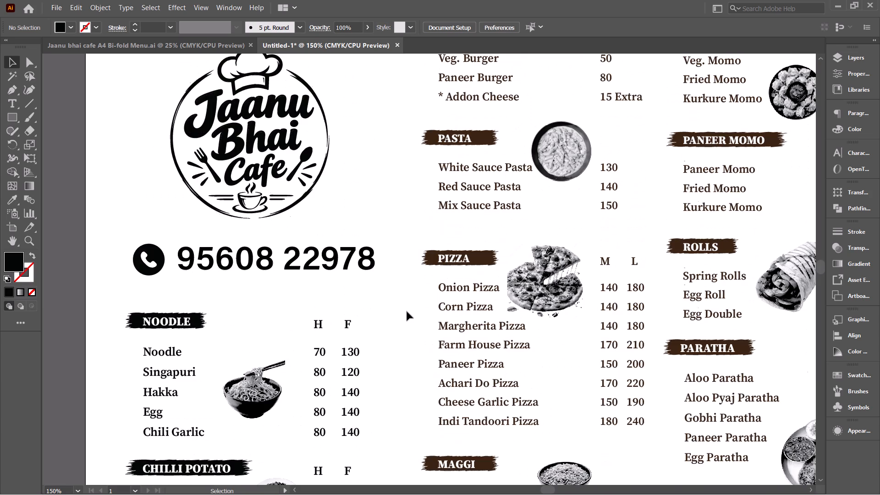
scroll(407, 312, up, 1)
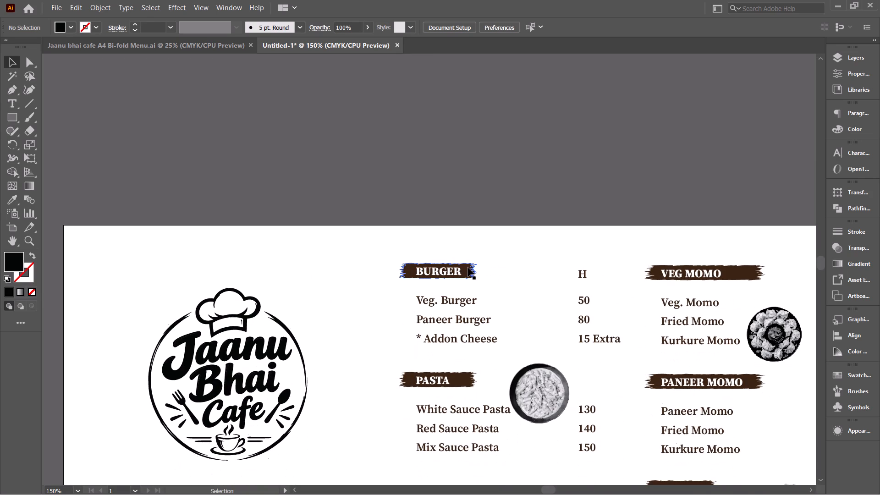
click(468, 268)
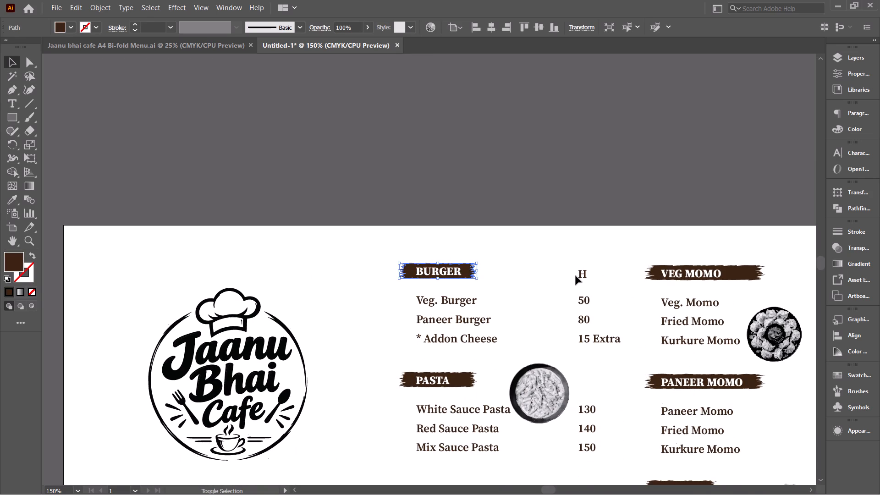
shift+click(580, 276)
shift+click(584, 301)
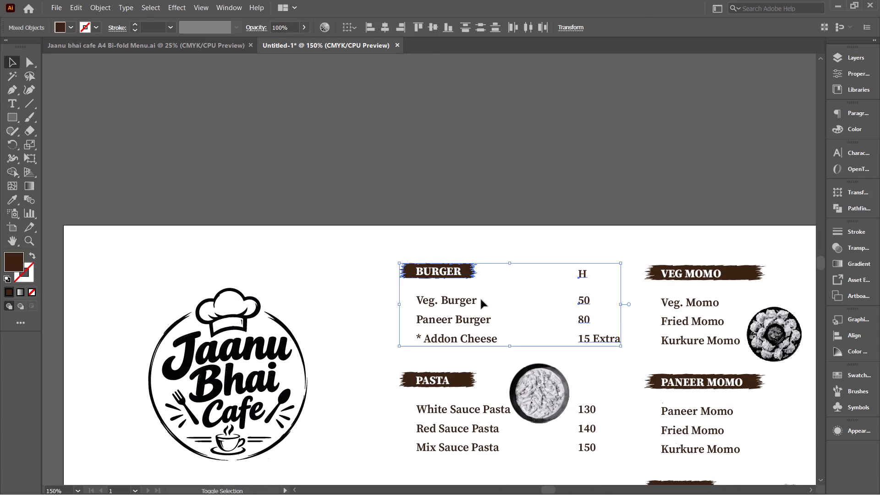
shift+click(470, 300)
shift+click(467, 379)
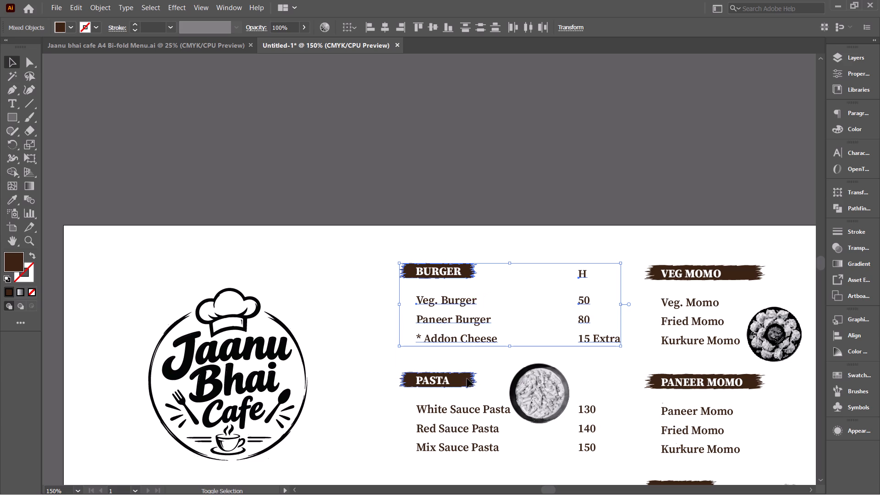
shift+click(473, 412)
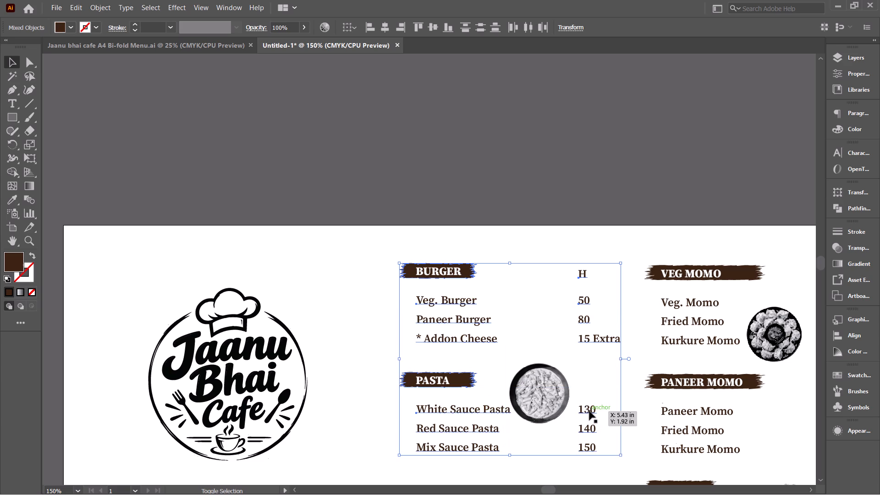
shift+click(589, 411)
scroll(589, 411, down, 6)
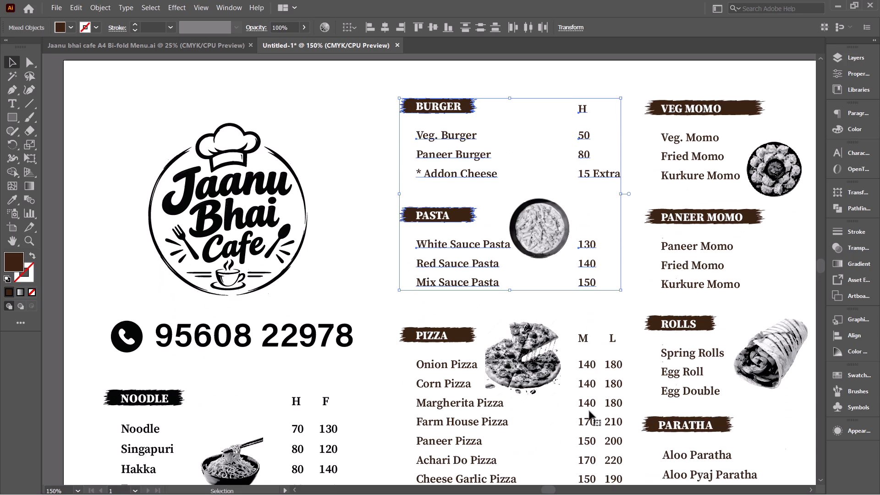
shift+click(470, 337)
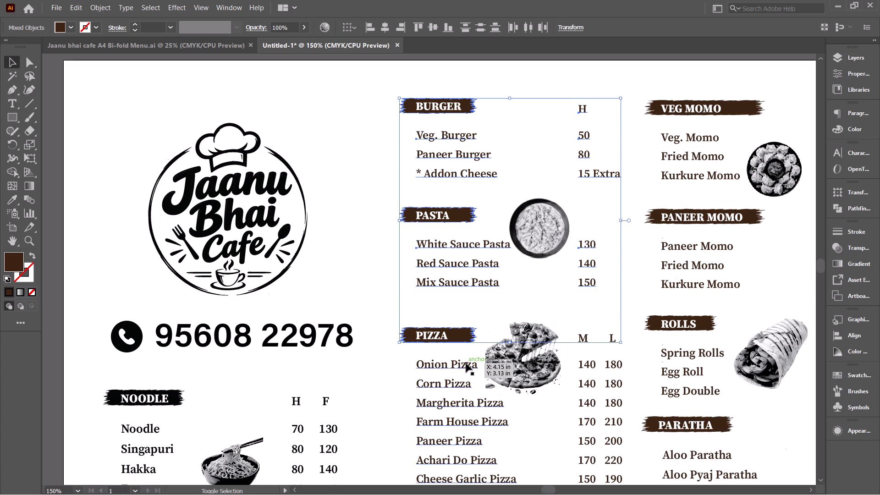
shift+click(466, 363)
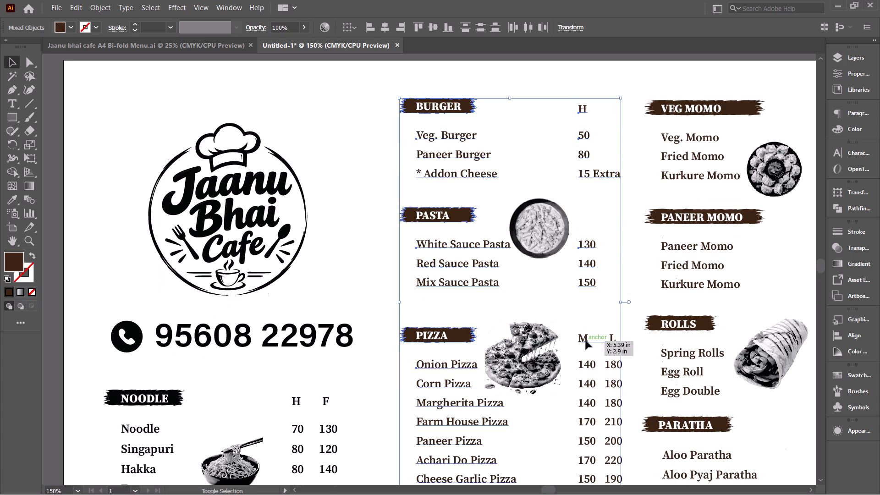
shift+click(586, 341)
shift+click(592, 367)
scroll(592, 367, down, 2)
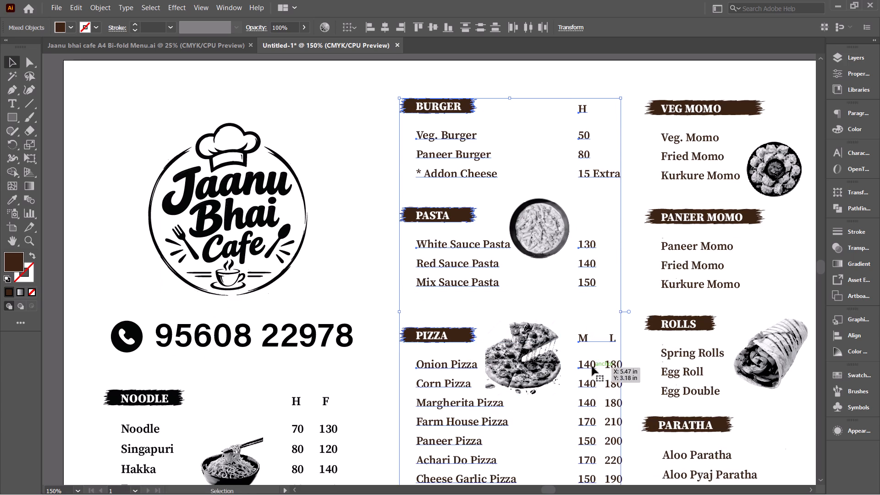
scroll(592, 367, down, 1)
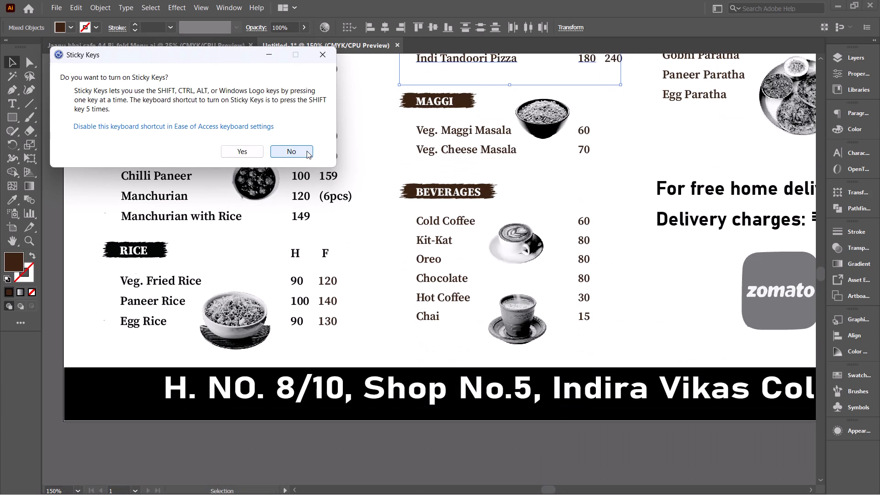
shift+click(464, 105)
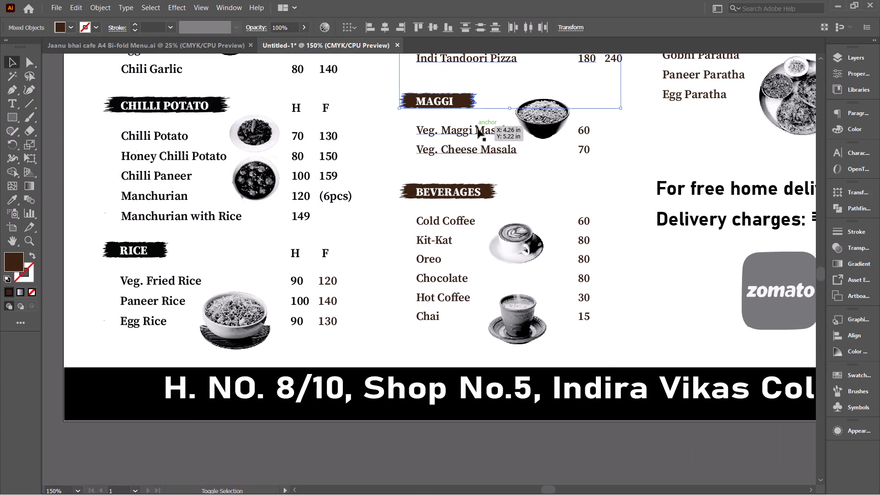
shift+click(479, 134)
shift+click(583, 134)
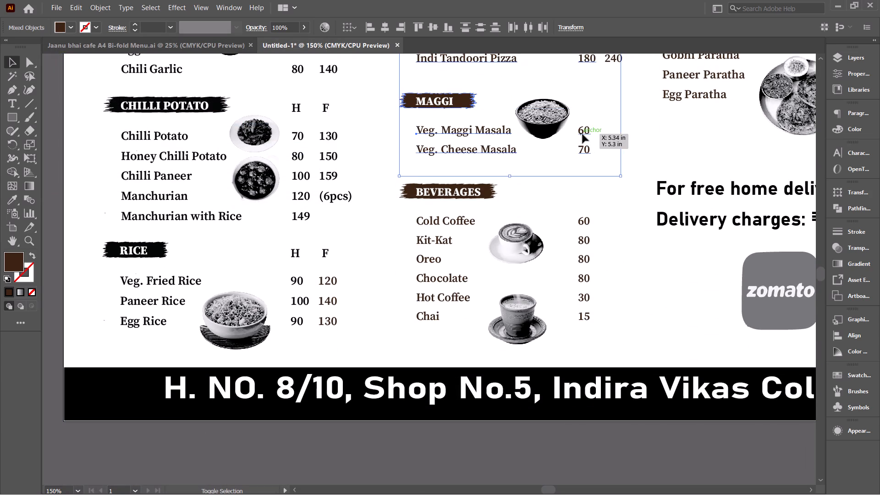
shift+click(490, 190)
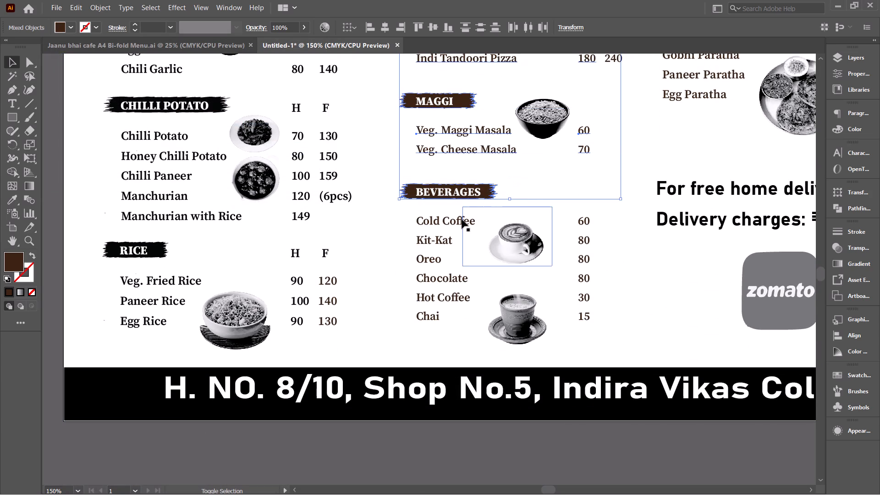
shift+click(461, 221)
shift+click(587, 223)
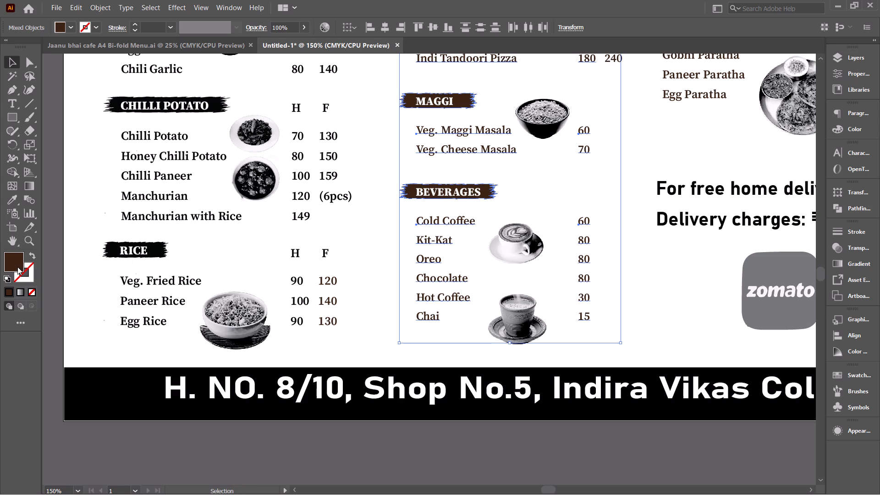
key(i)
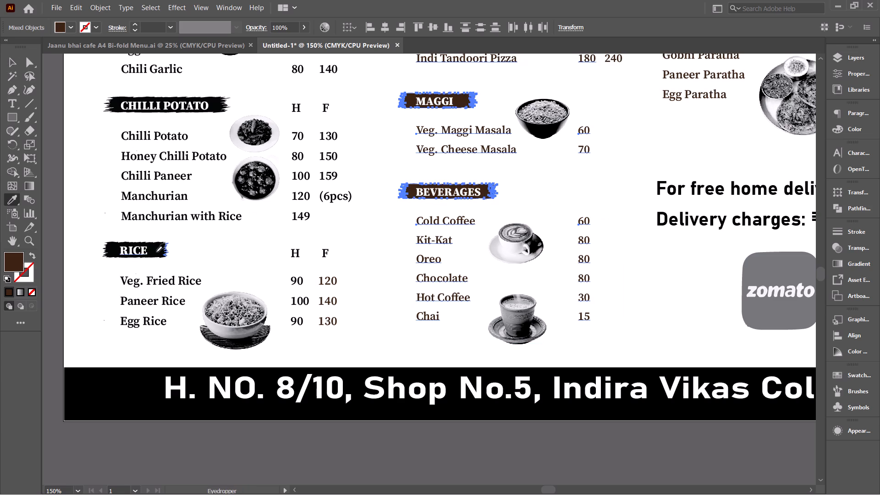
click(158, 252)
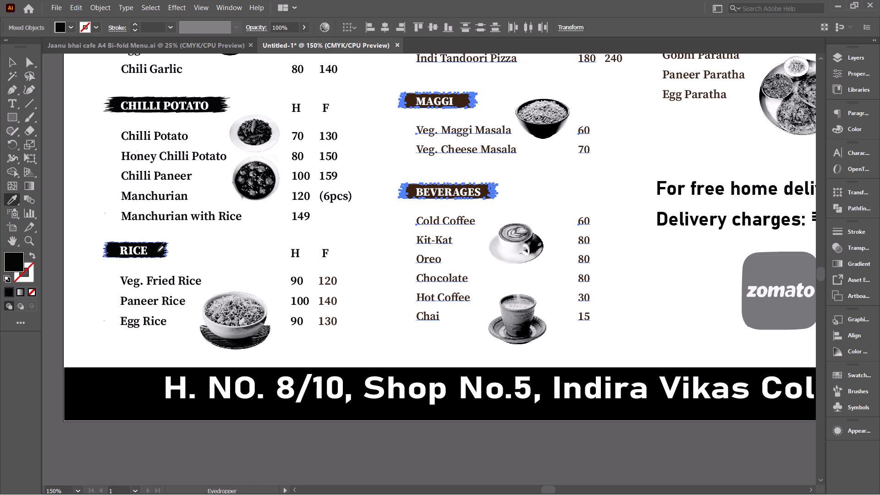
click(158, 252)
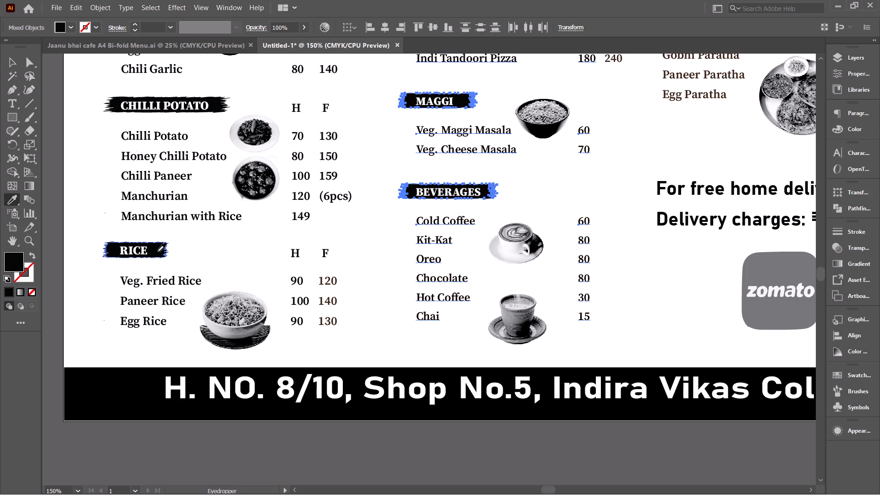
key(v)
click(345, 253)
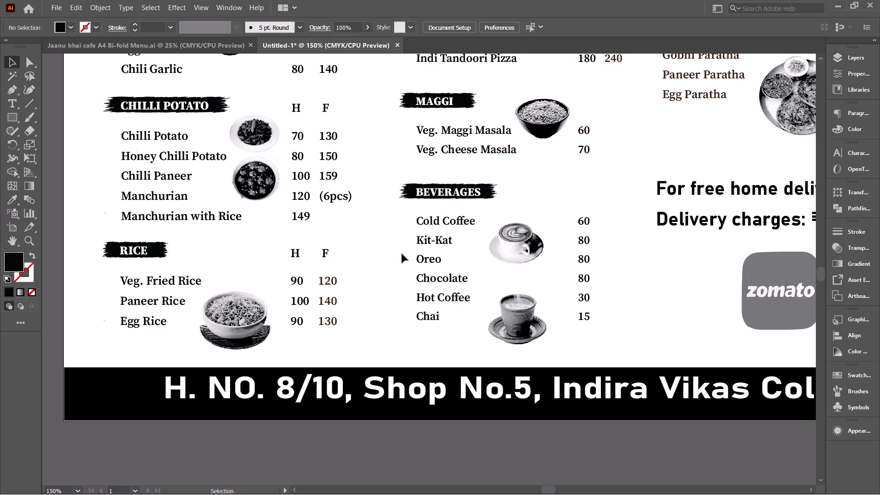
Ungroup the item names and prices of the PARATHA section.
scroll(508, 260, up, 1)
scroll(508, 260, left, 2)
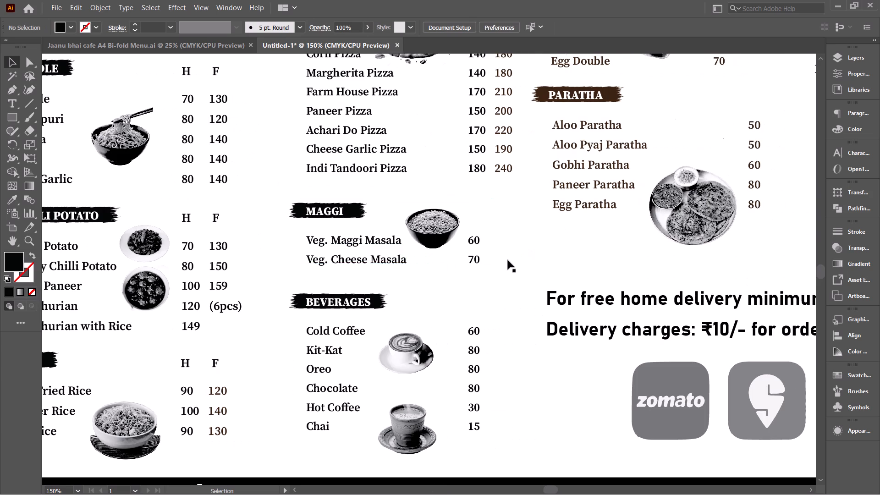
scroll(604, 243, up, 1)
click(609, 241)
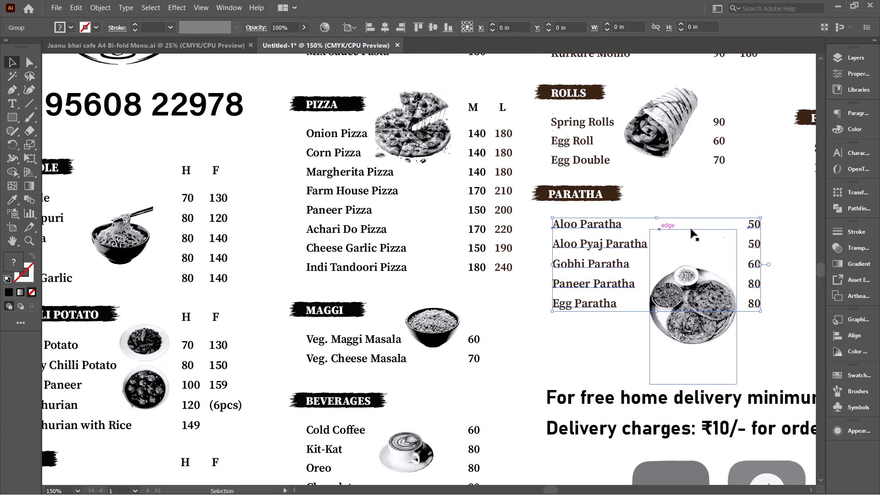
shift+click(750, 226)
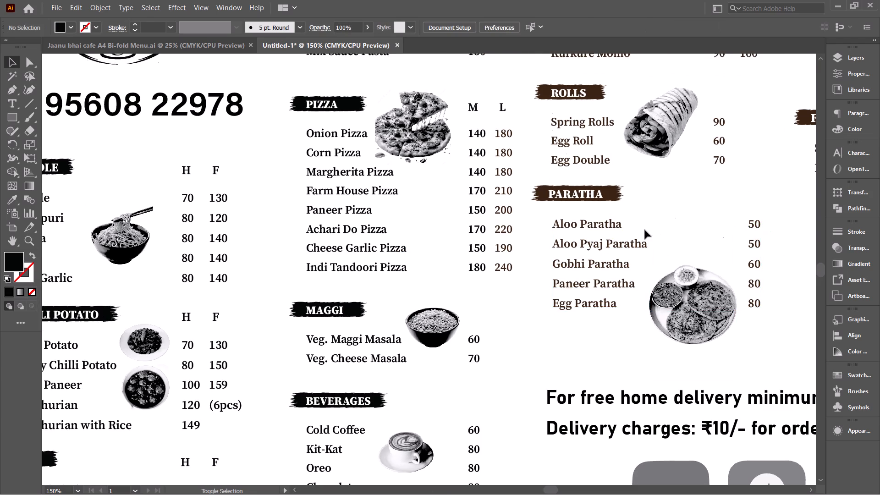
click(754, 225)
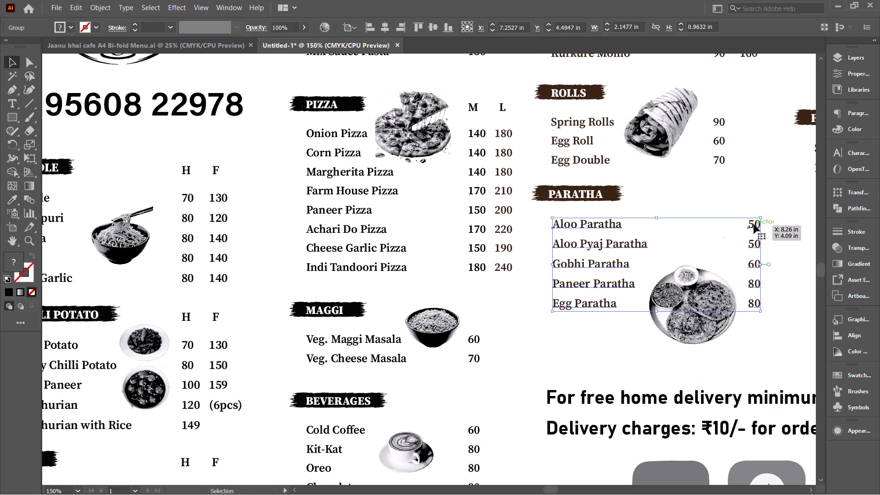
shift+click(595, 245)
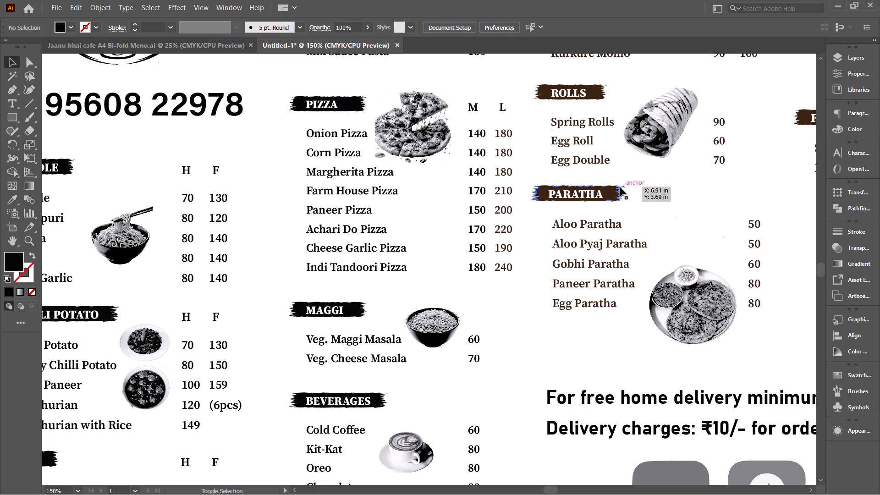
shift+click(618, 189)
shift+click(604, 219)
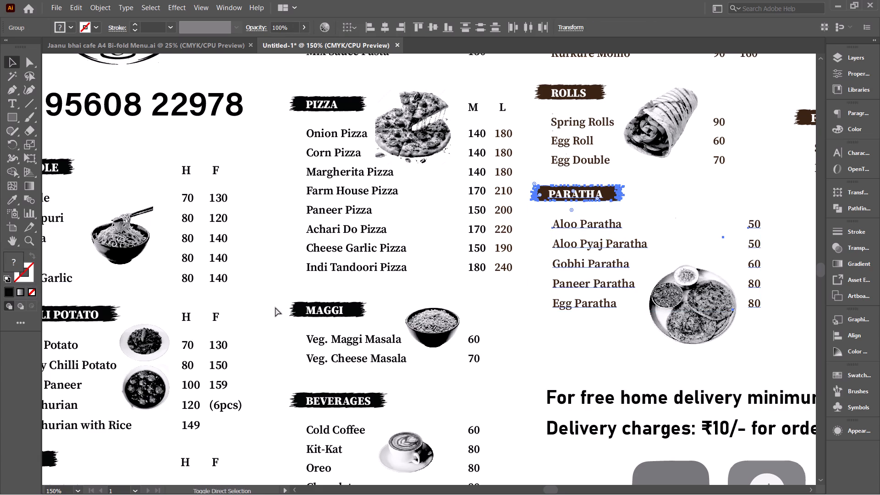
key(ctrl+shift+g)
click(546, 353)
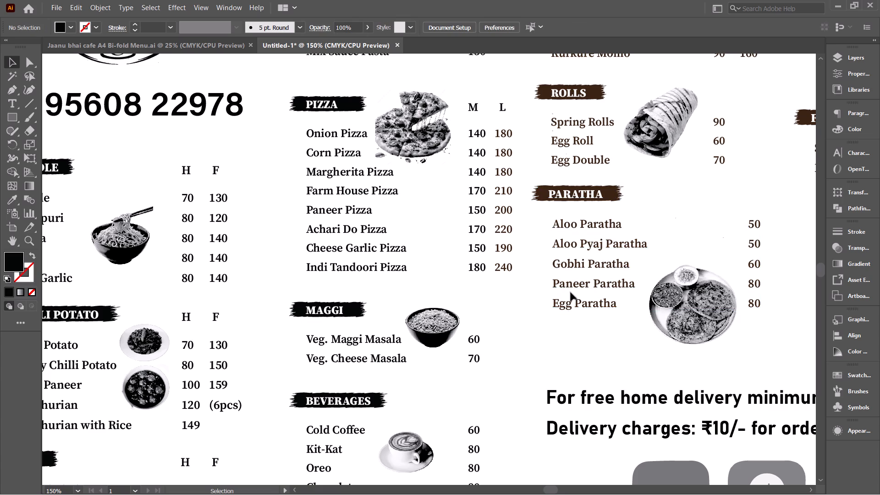
Recolour the PARATHA banner, item names and prices with black sampled from the PIZZA banner.
click(571, 292)
click(571, 291)
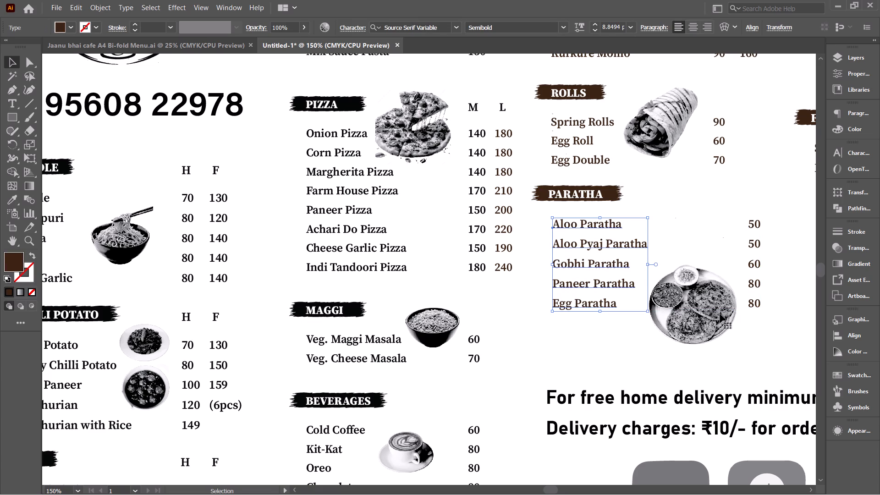
shift+click(754, 308)
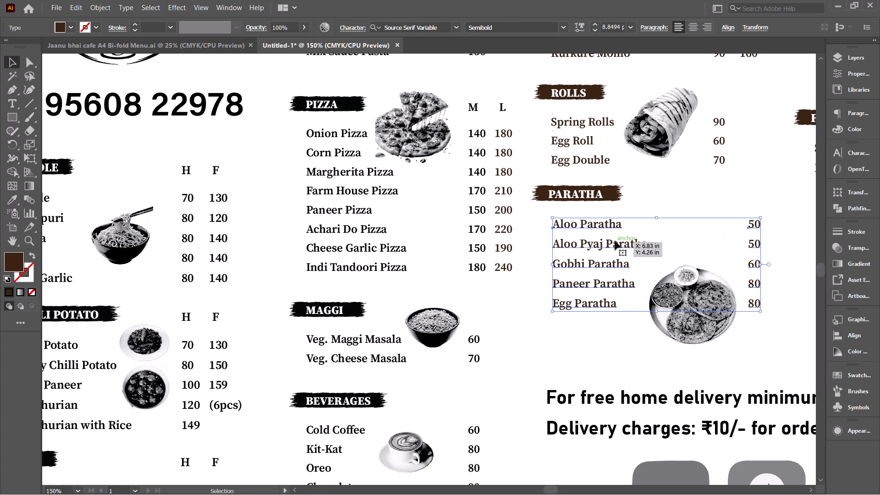
shift+click(609, 192)
scroll(609, 192, up, 1)
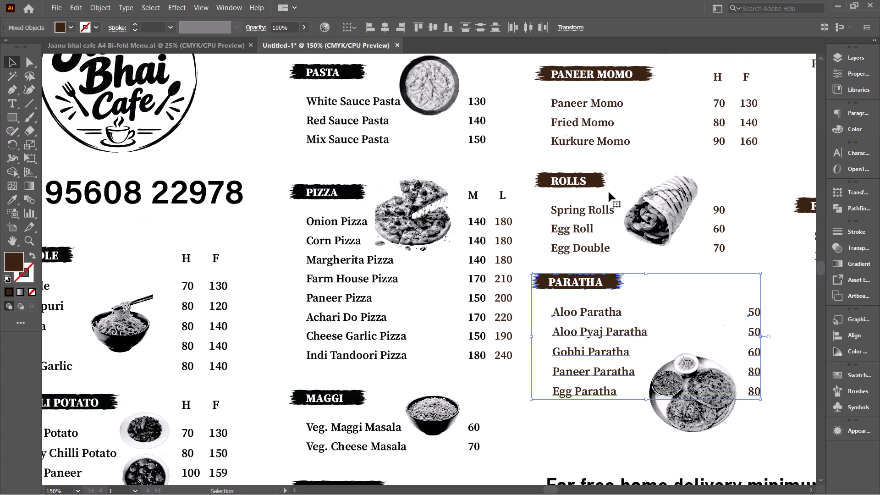
key(i)
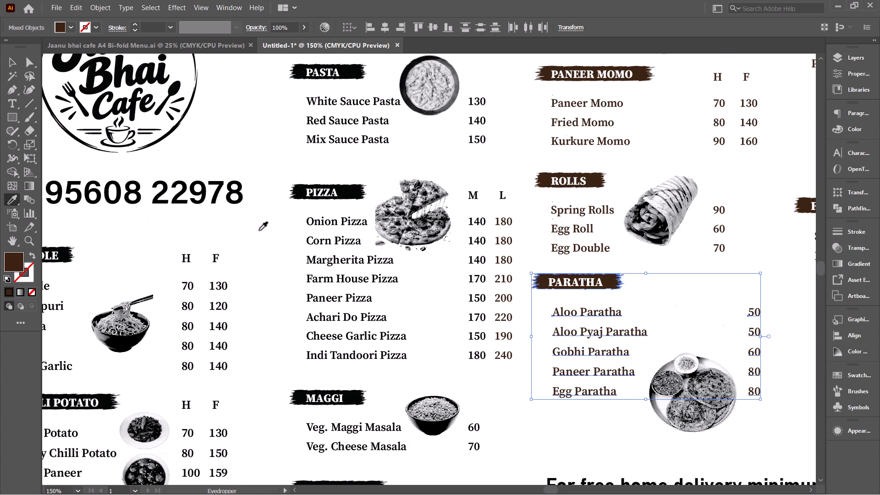
click(351, 193)
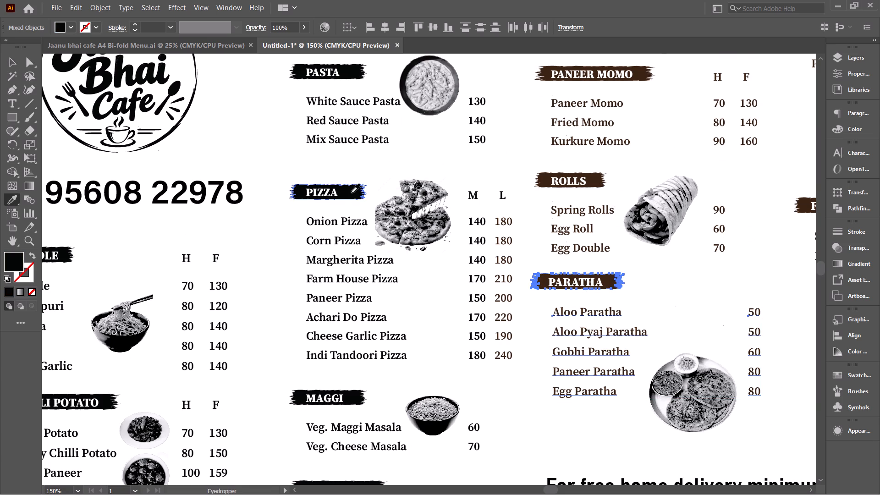
key(v)
Recolour the PANEER MOMO and ROLLS banners, items, headings and prices, plus the pizza L prices, with black sampled from the PIZZA banner.
click(546, 182)
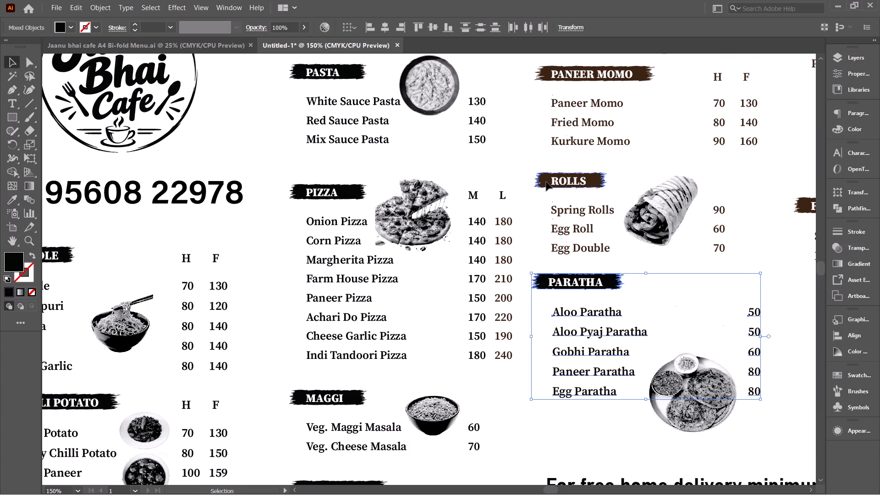
click(646, 77)
shift+click(605, 106)
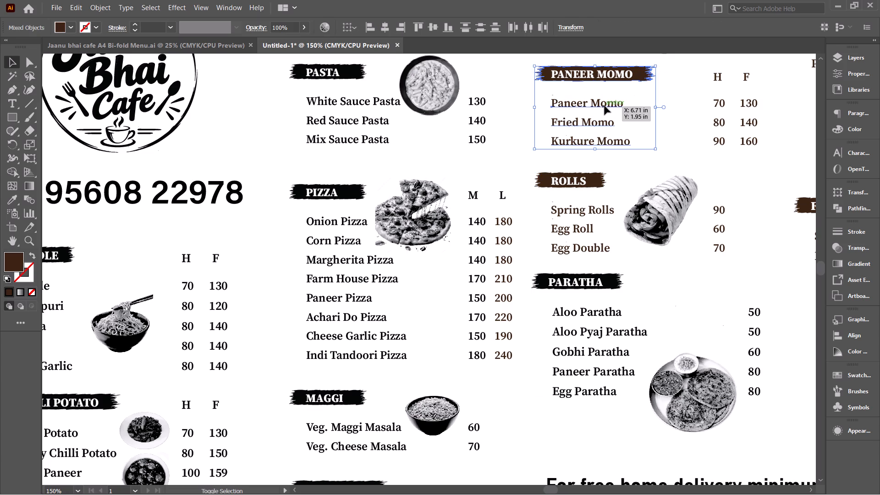
shift+click(722, 103)
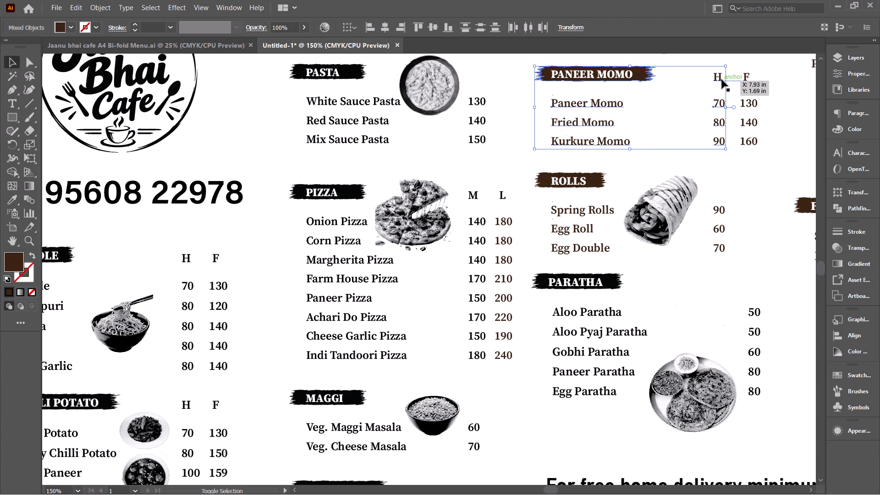
shift+click(721, 79)
shift+click(743, 102)
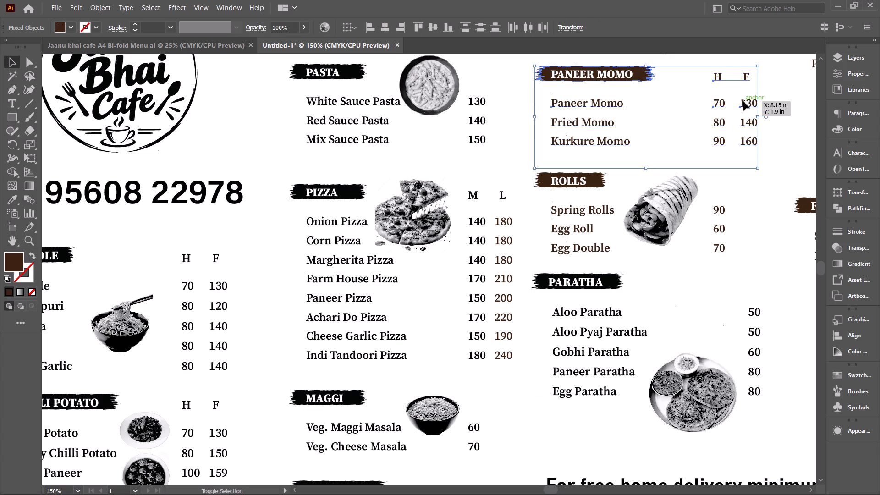
shift+click(510, 278)
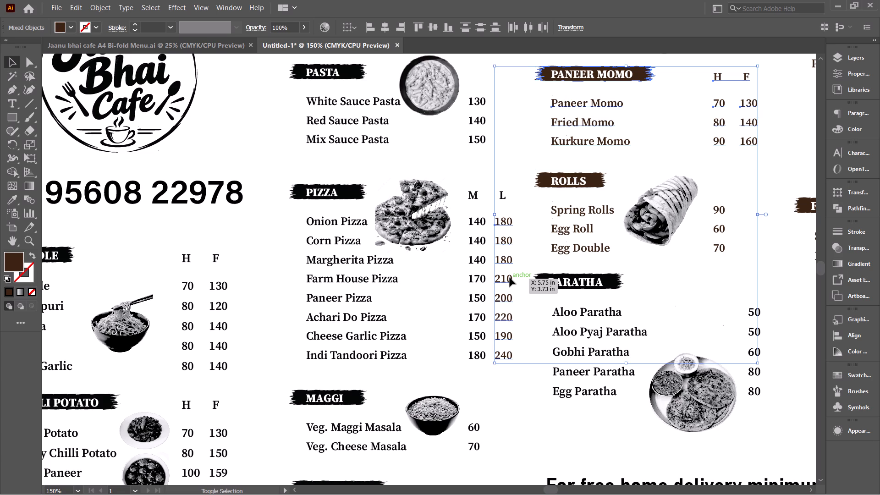
shift+click(561, 214)
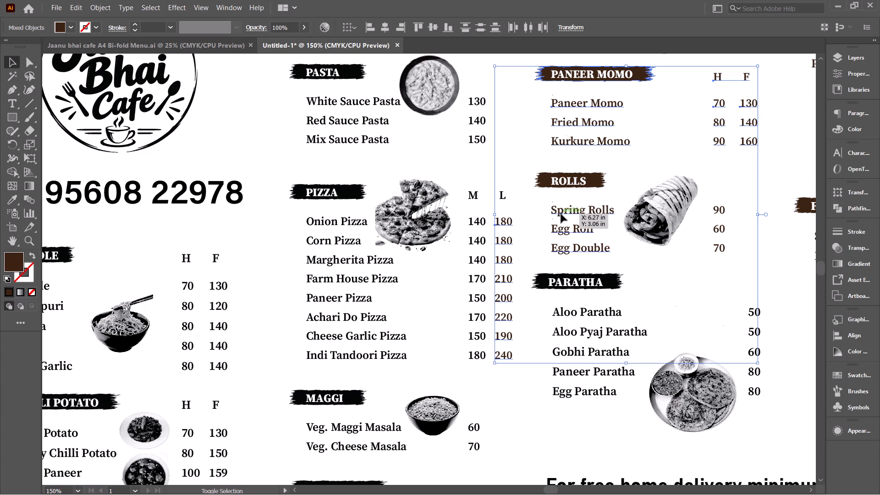
shift+click(595, 184)
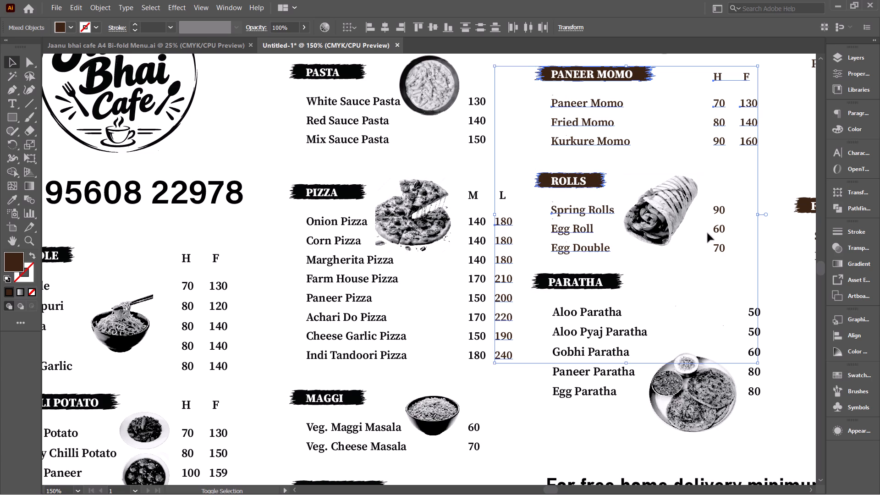
shift+click(718, 233)
key(i)
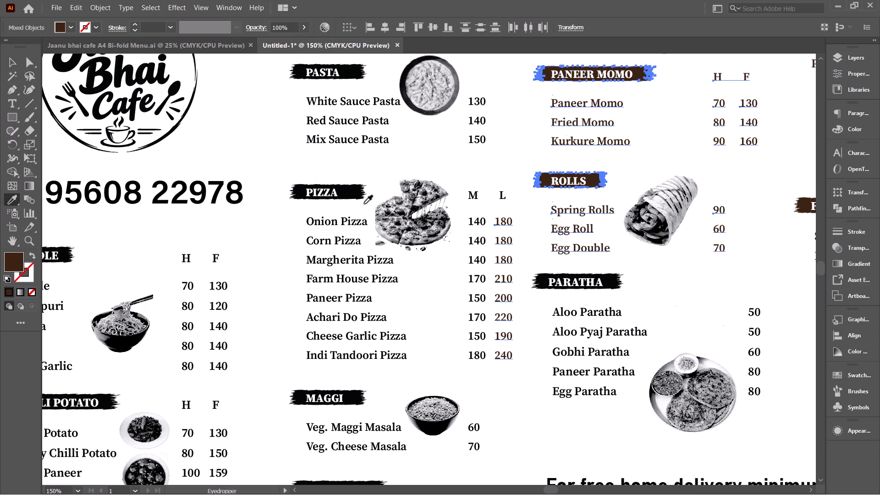
click(351, 194)
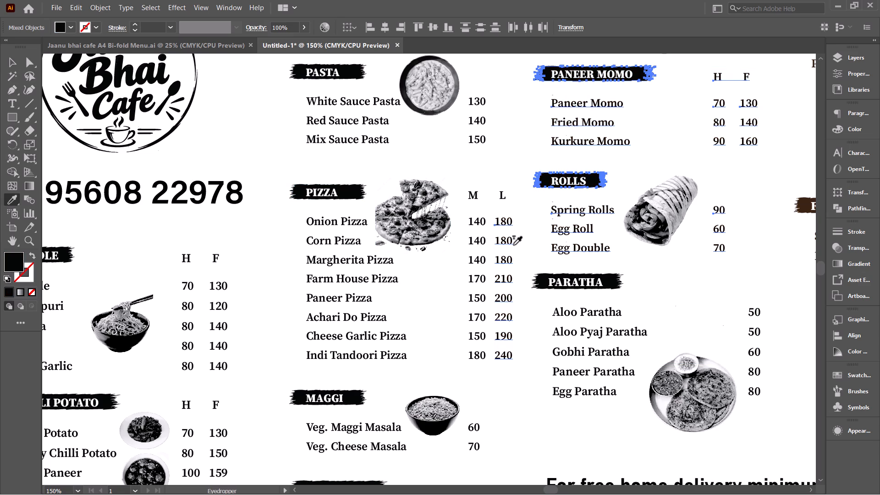
key(v)
click(518, 401)
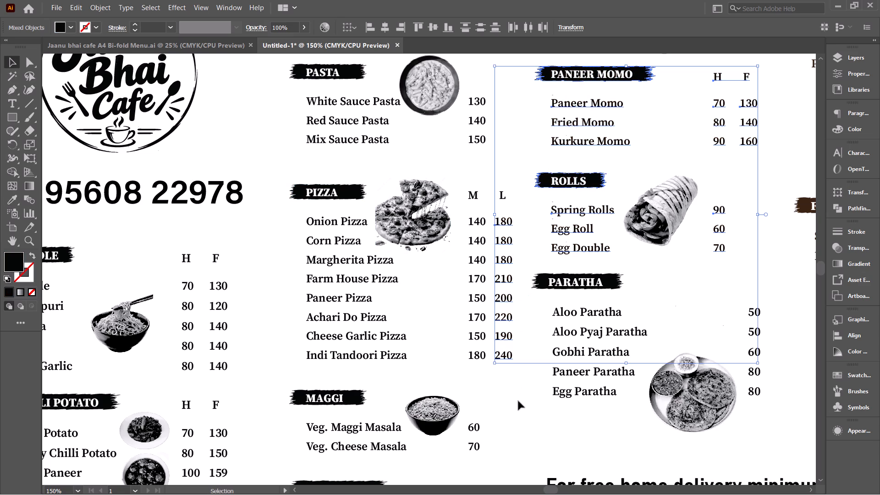
Ungroup the banner, item names and prices of the FRIES section.
scroll(536, 393, left, 1)
scroll(536, 393, down, 1)
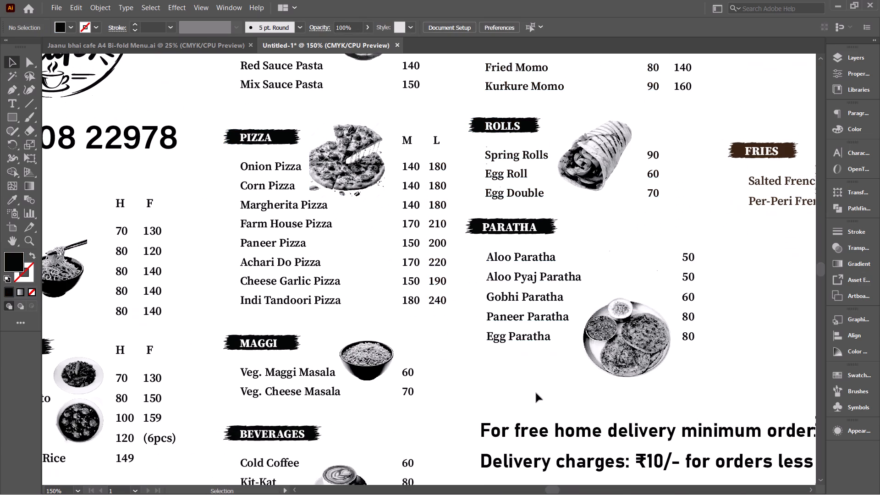
scroll(536, 393, down, 3)
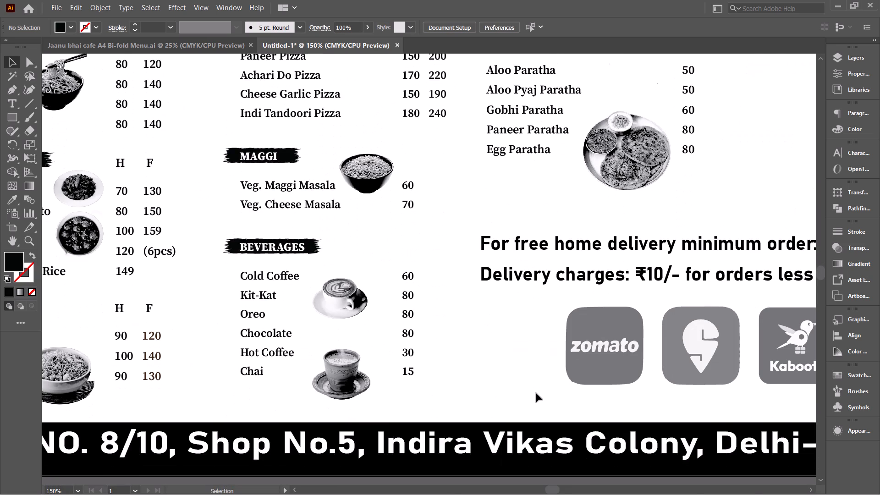
scroll(536, 393, up, 1)
scroll(536, 393, left, 3)
scroll(680, 280, up, 4)
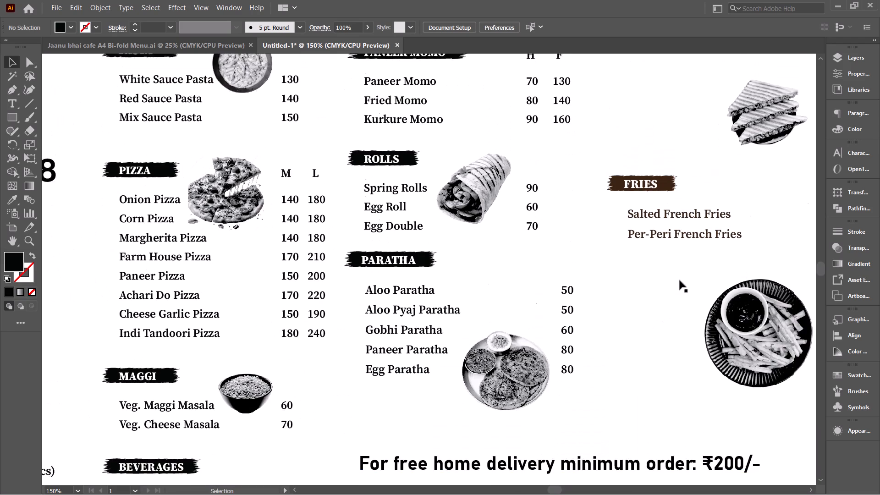
scroll(680, 280, up, 1)
click(672, 269)
scroll(672, 269, left, 1)
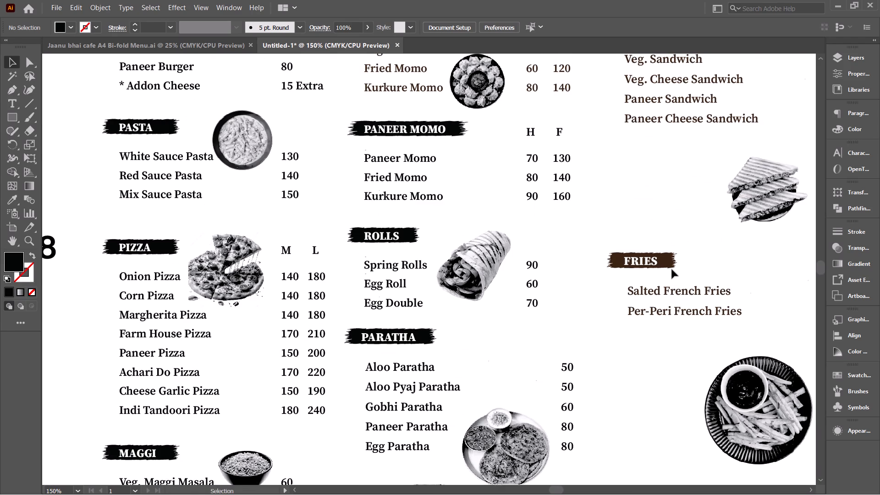
scroll(672, 269, up, 1)
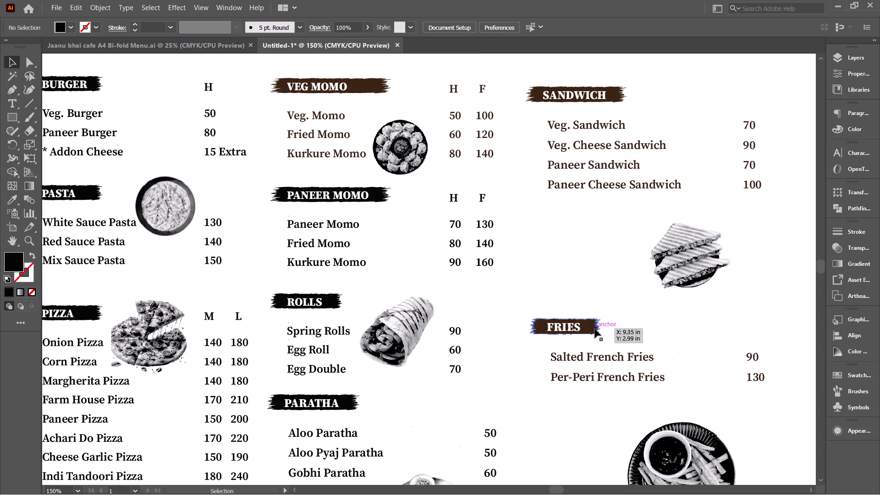
click(595, 329)
shift+click(610, 363)
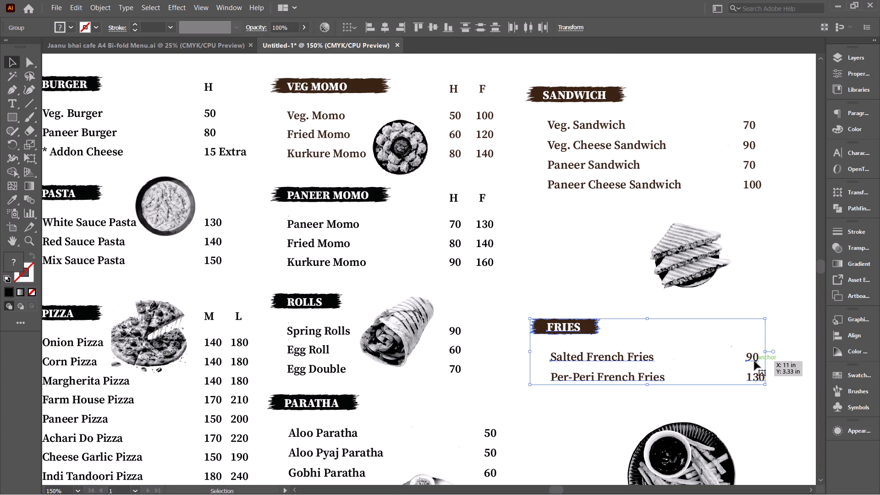
key(ctrl+shift+g)
click(626, 336)
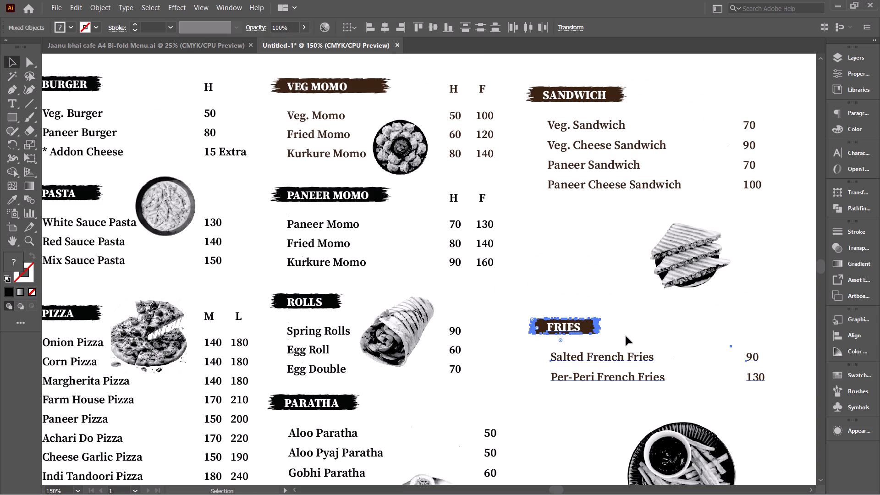
Recolour the FRIES banner, item names and prices with black sampled from the ROLLS banner.
click(593, 322)
click(609, 358)
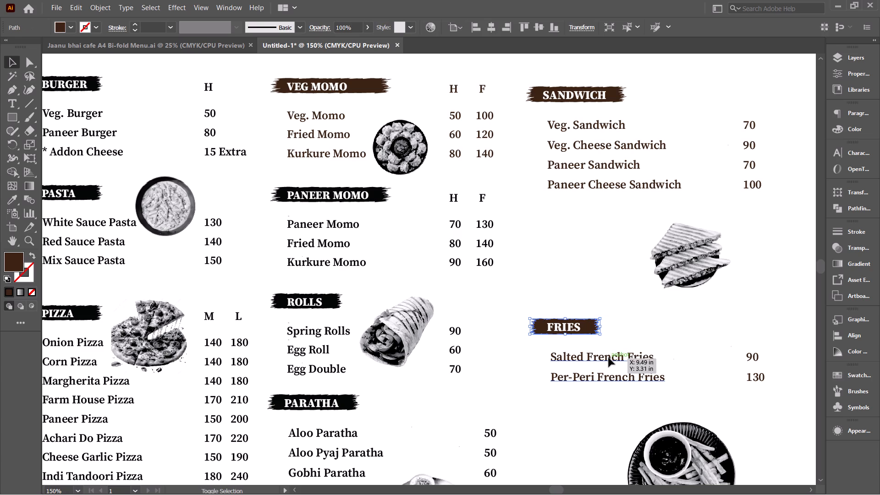
shift+click(595, 323)
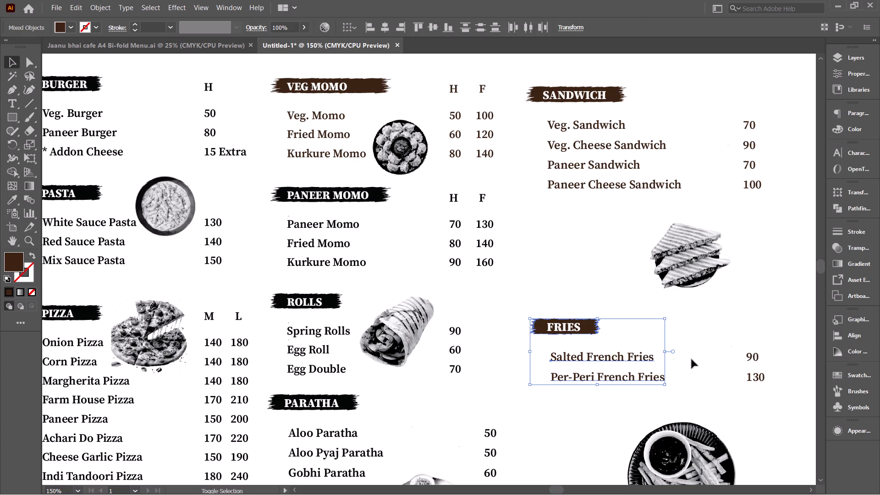
shift+click(748, 359)
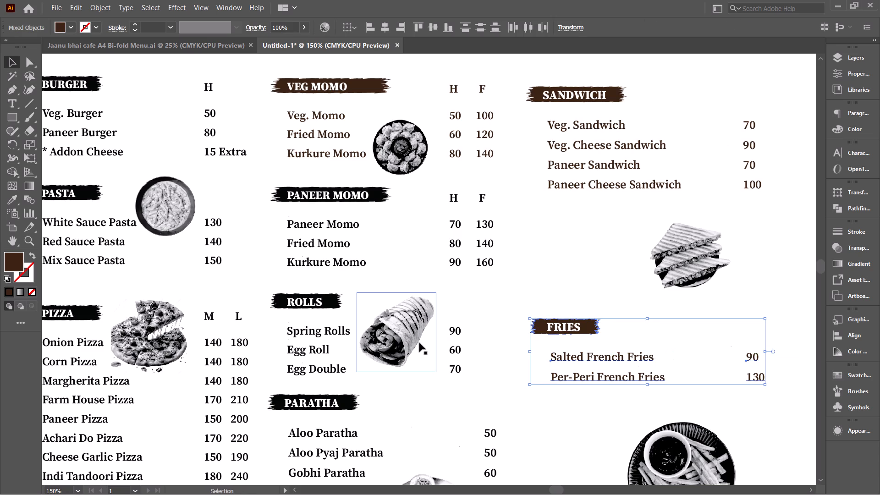
key(i)
click(331, 300)
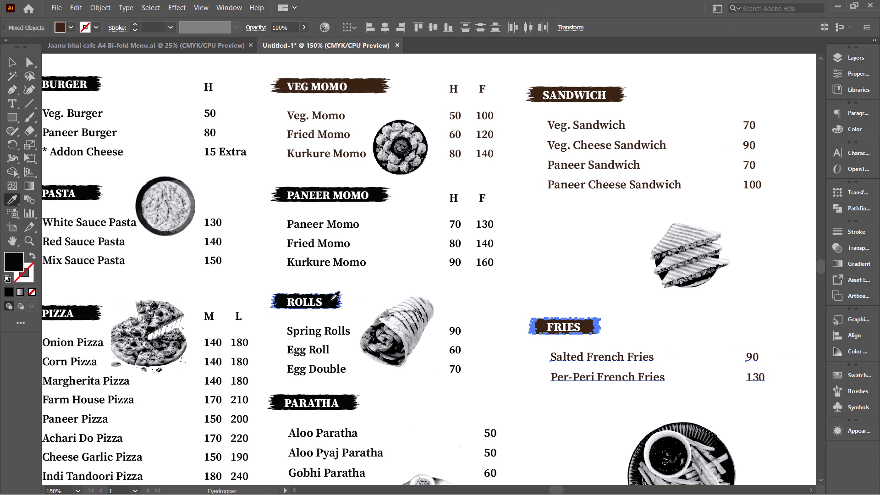
key(v)
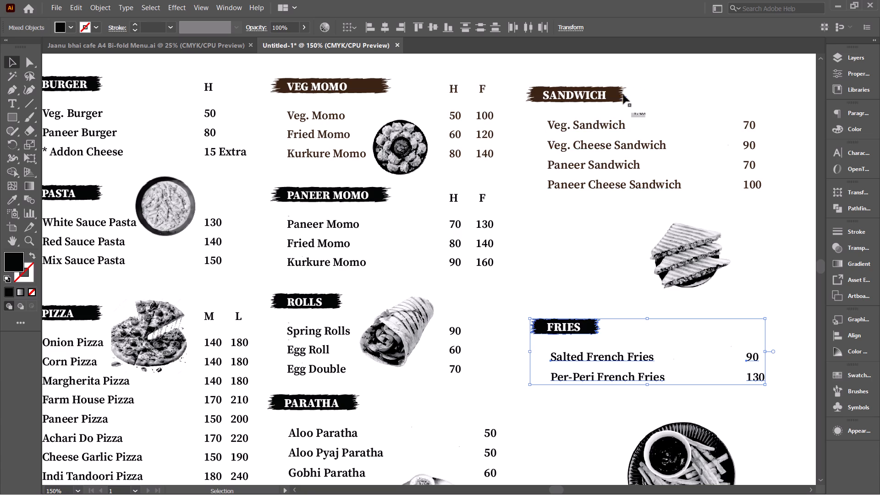
Ungroup the SANDWICH banner.
click(623, 95)
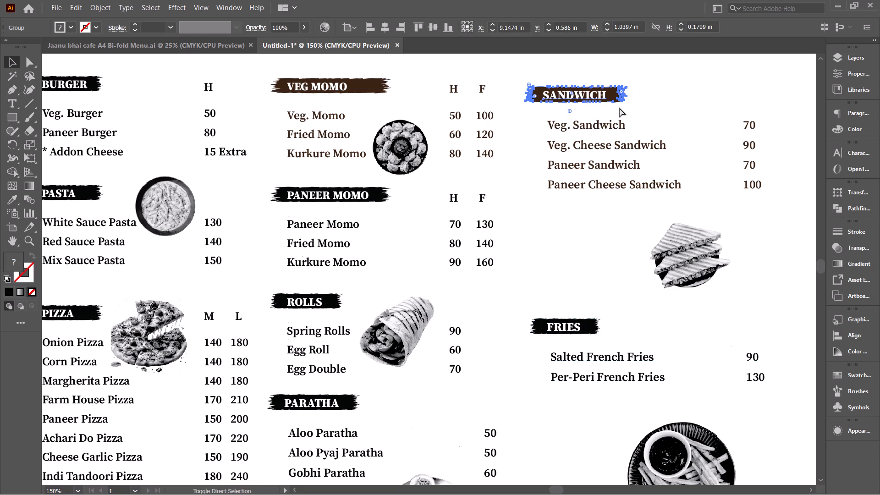
key(ctrl+shift+g)
click(637, 102)
Recolour the SANDWICH banner, item names and prices with black sampled from the PANEER MOMO banner.
click(616, 96)
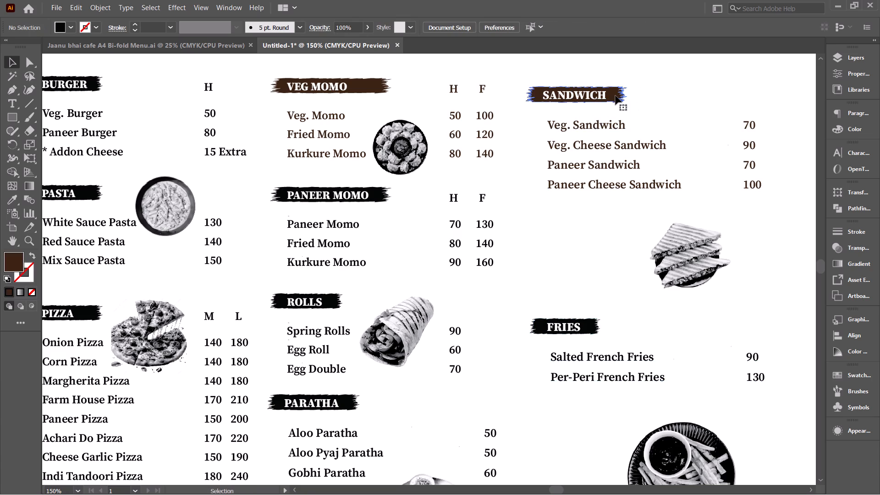
shift+click(623, 125)
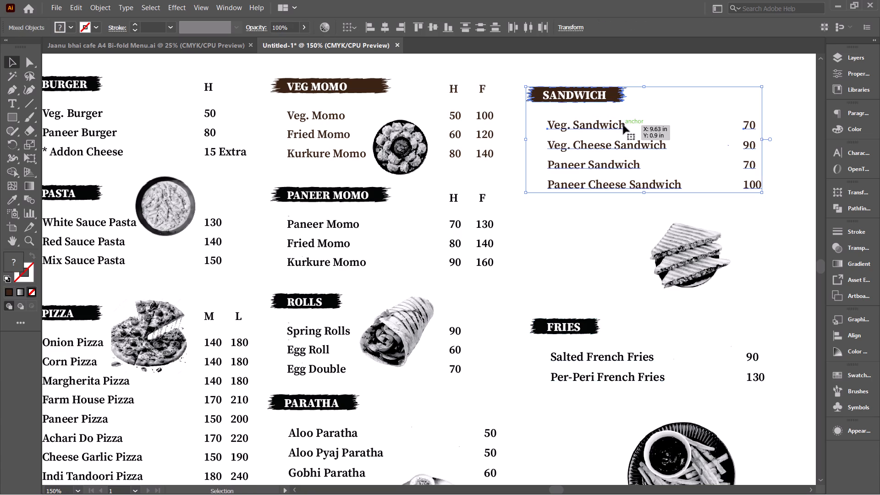
key(i)
click(374, 198)
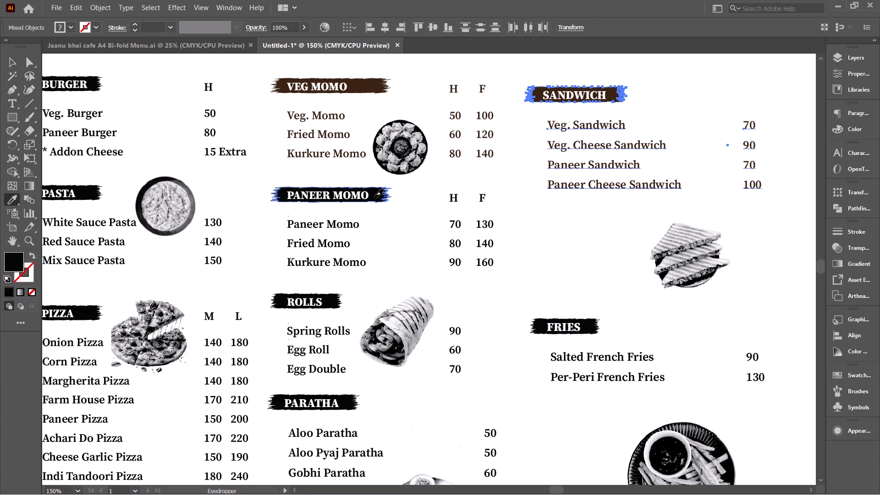
key(v)
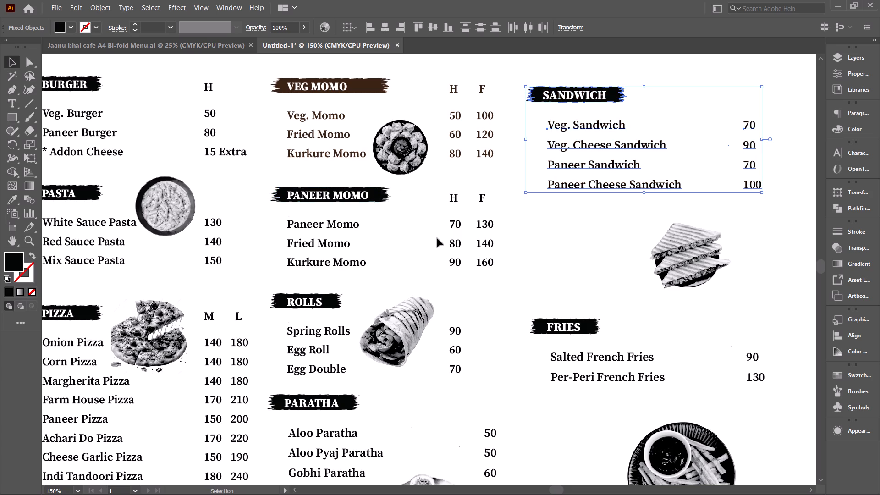
click(539, 266)
Change the F price of Singapuri in the NOODLE section to 140.
ctrl+alt+scroll(539, 266, down, 3)
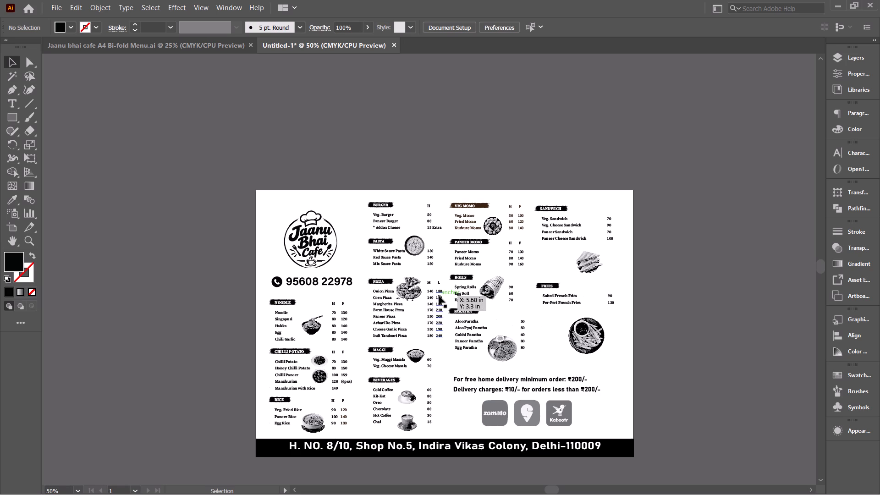
ctrl+alt+scroll(304, 327, up, 3)
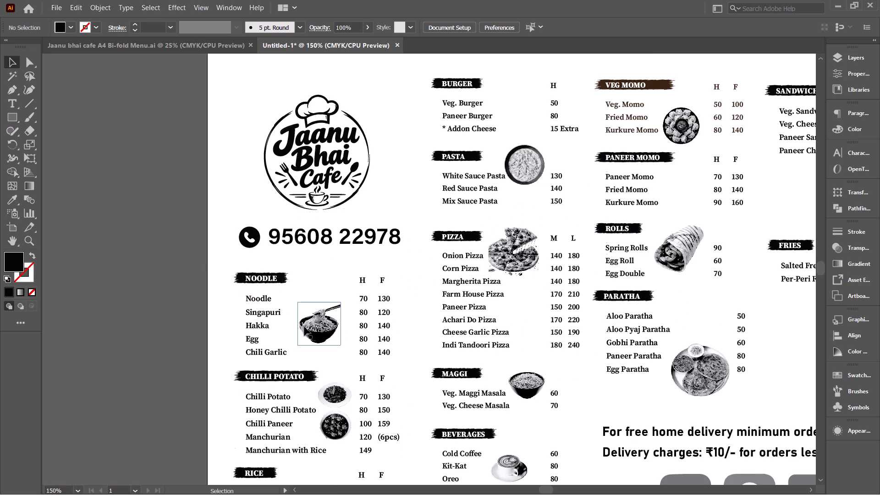
key(t)
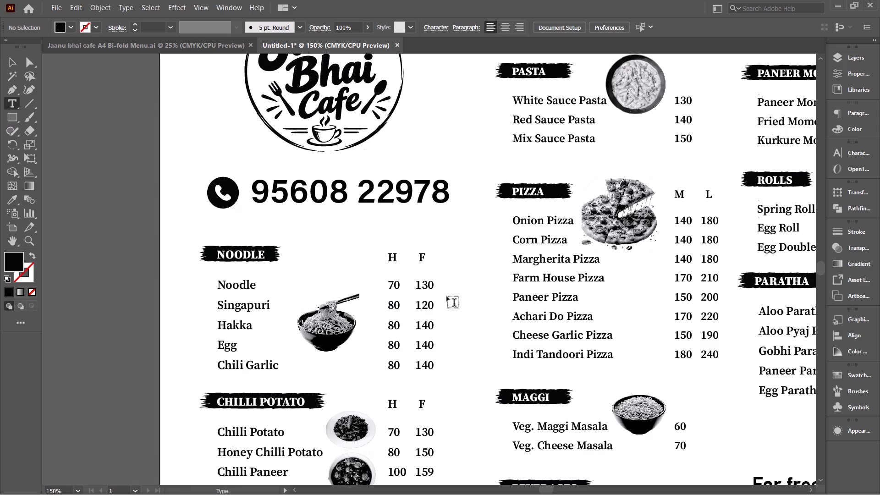
click(426, 308)
key(BackSpace)
key(4)
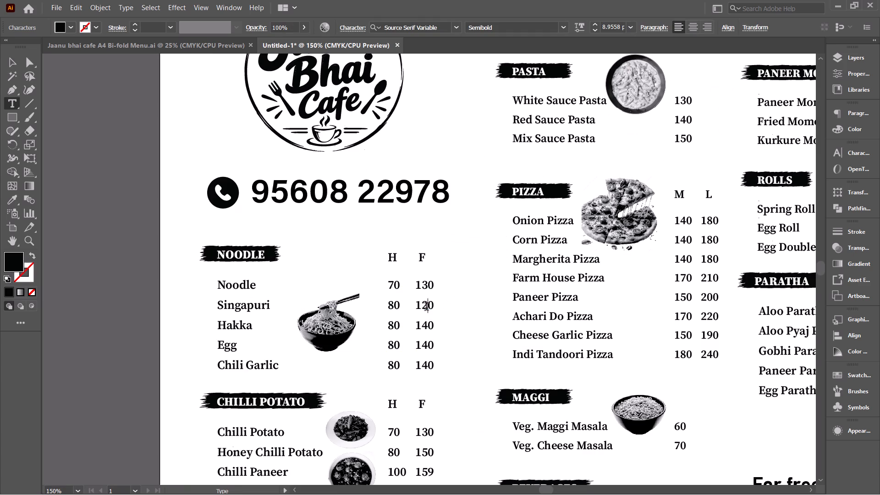
click(15, 61)
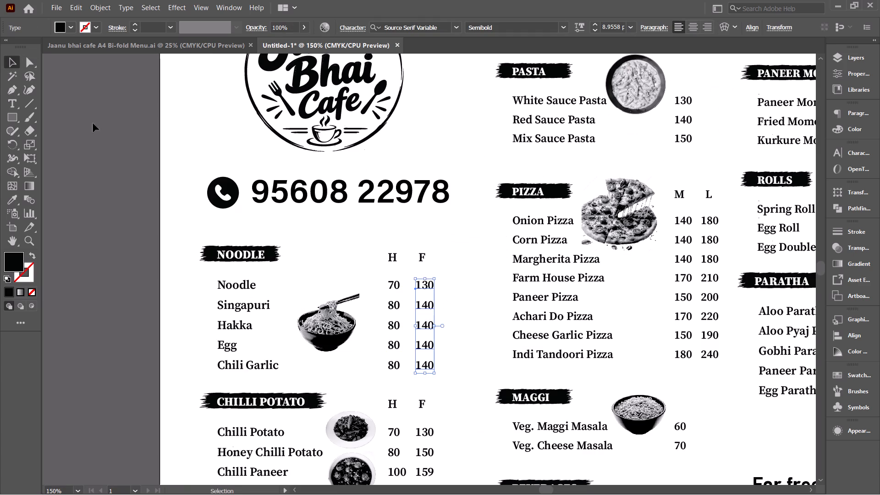
Save the menu document as Jaanu bhai cafe Pamphlet A4 in the Awork folder, in Adobe Illustrator format with the Illustrator 2020 version.
ctrl+alt+scroll(185, 170, down, 3)
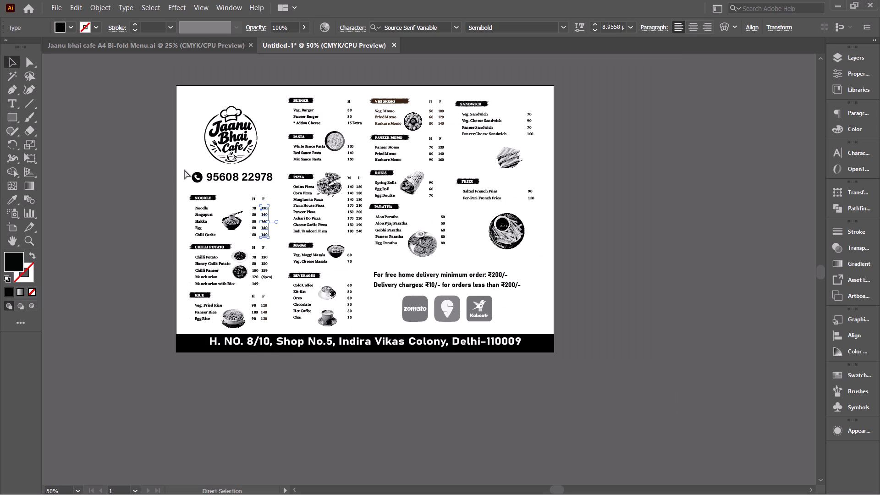
key(ctrl+s)
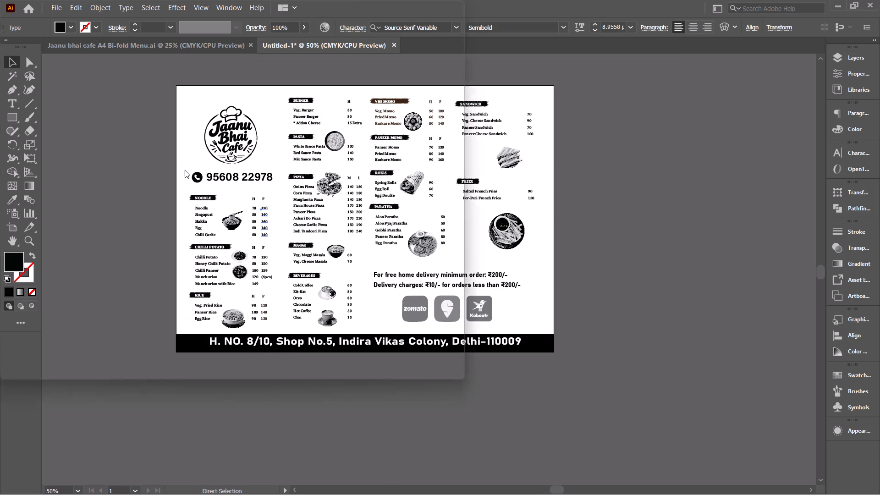
text(Jaanu bhai cafe Pamphlet)
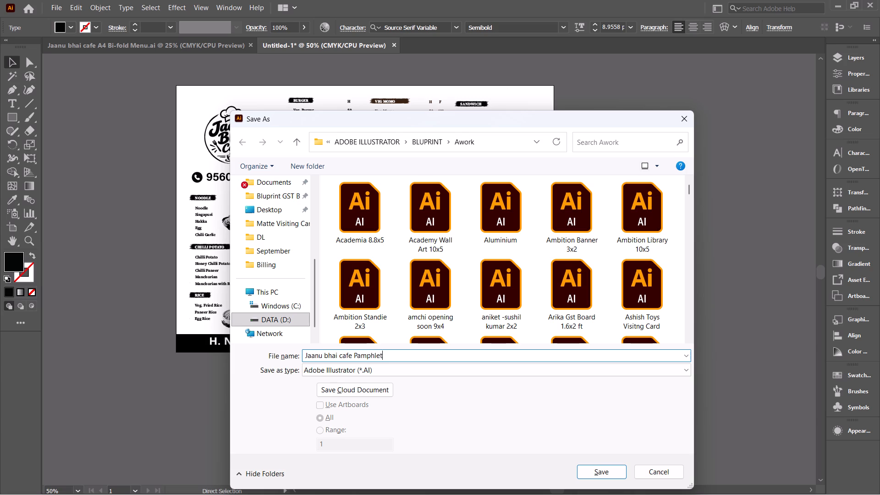
key(space)
text(A4)
key(space)
key(Return)
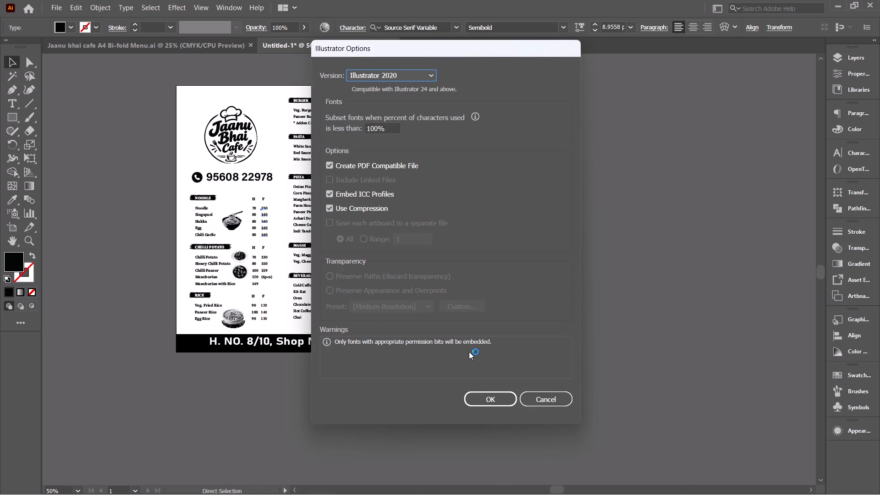
click(497, 402)
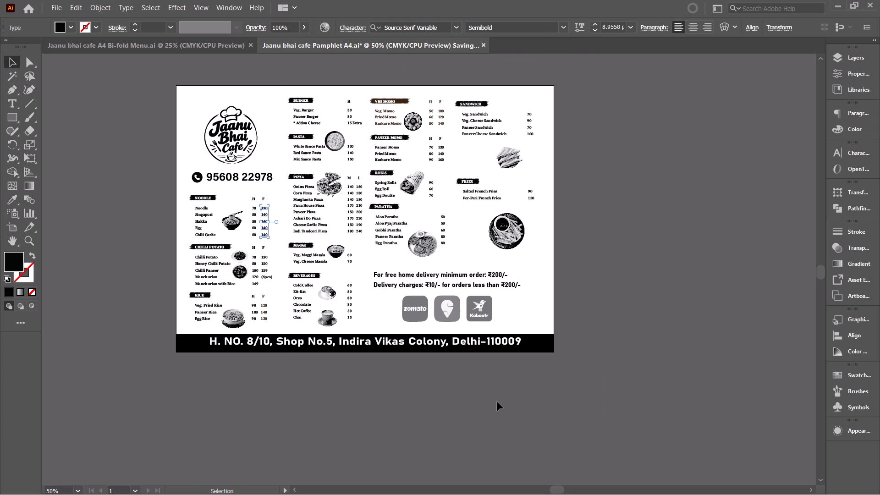
Select all of the menu artwork on the artboard, from the logo to the footer address bar.
drag(166, 85, 430, 255)
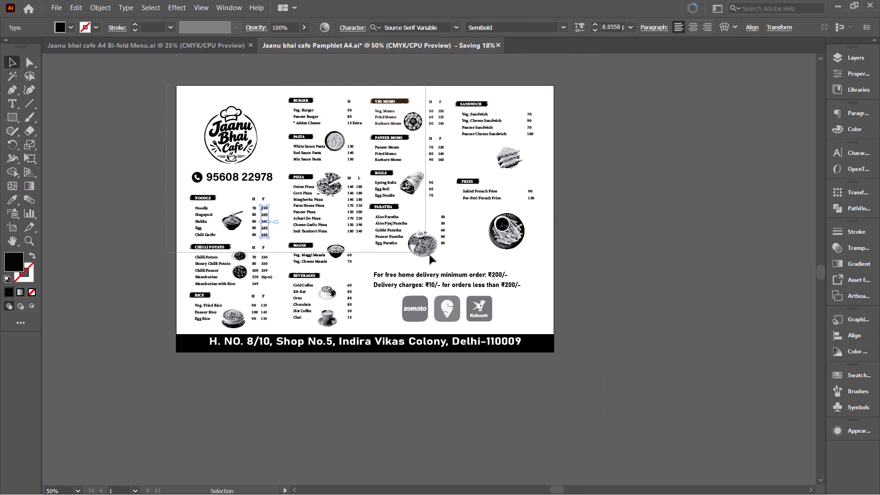
drag(430, 255, 555, 417)
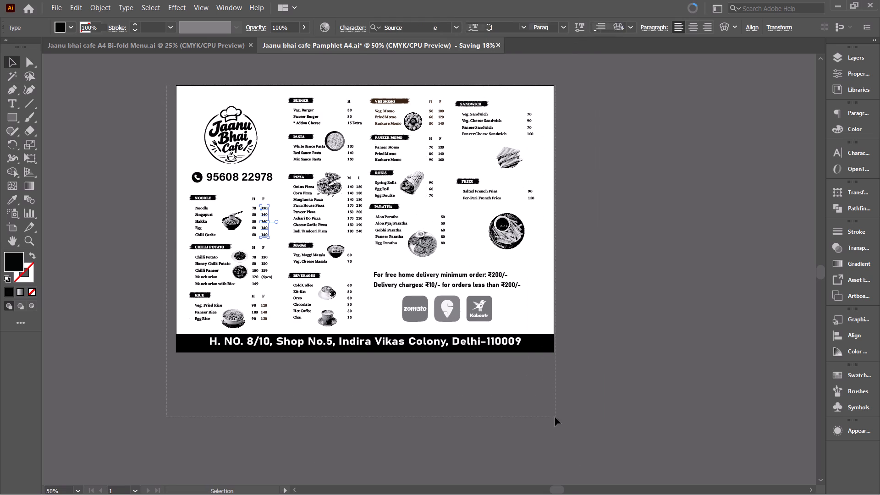
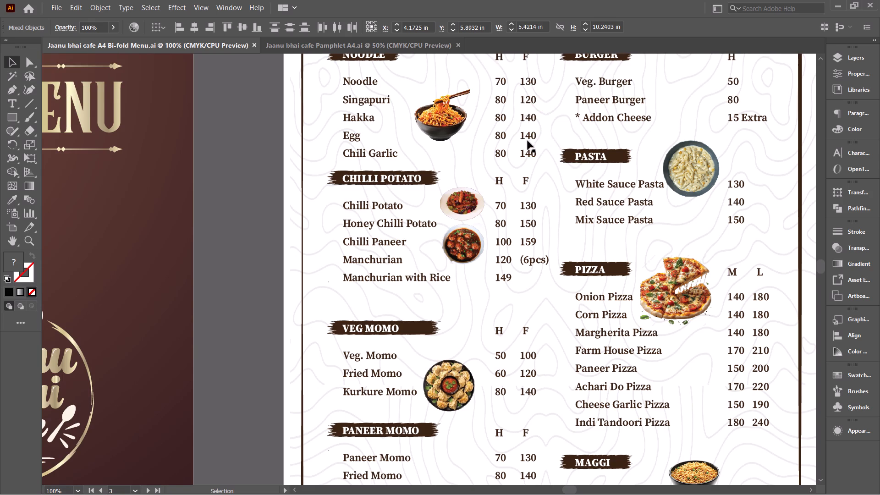
Change the F price of Singapuri in the NOODLE section of the bi-fold menu to 140.
key(t)
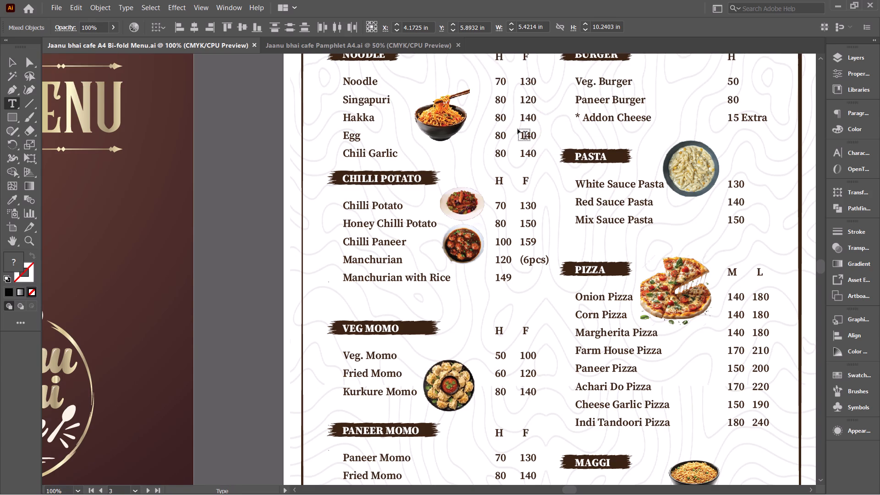
click(532, 103)
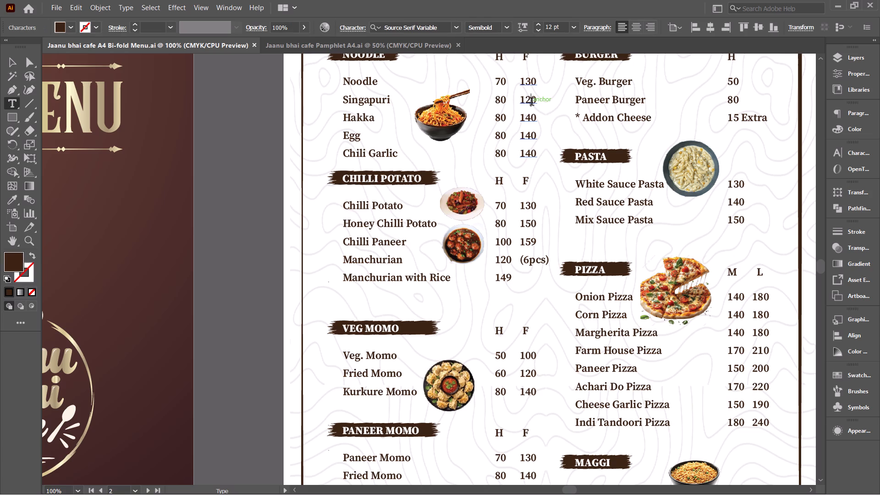
key(BackSpace)
key(4)
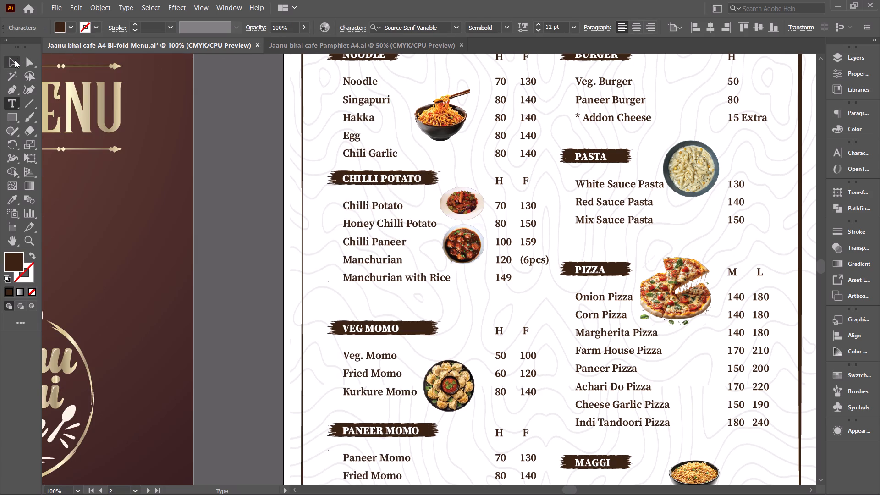
drag(15, 60, 189, 137)
click(225, 159)
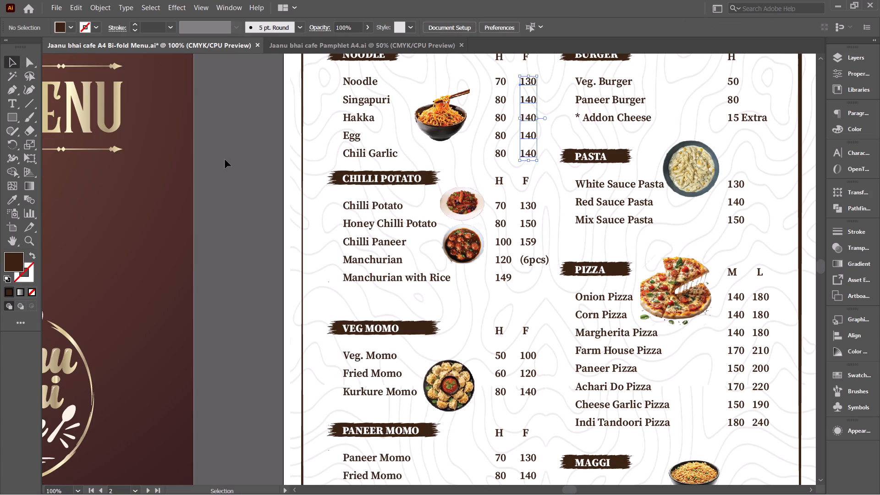
Save the Jaanu bhai cafe A4 Bi-fold Menu document.
alt+scroll(225, 159, down, 1)
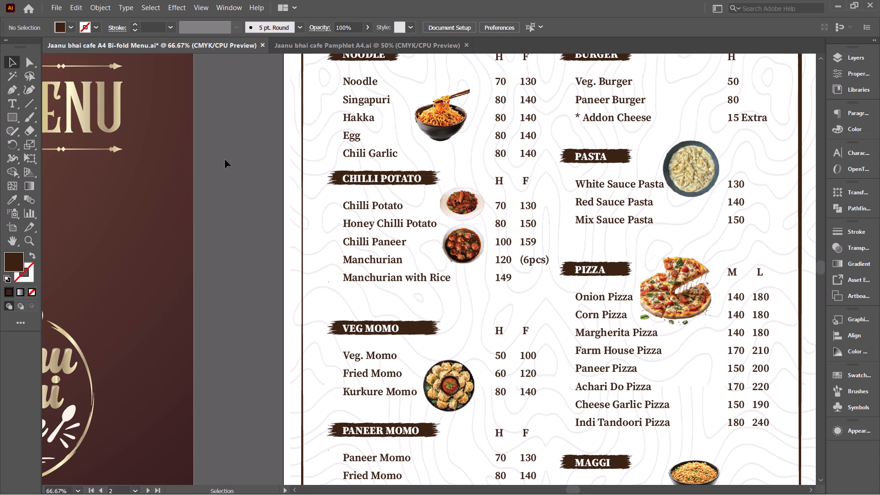
ctrl+alt+scroll(258, 204, down, 3)
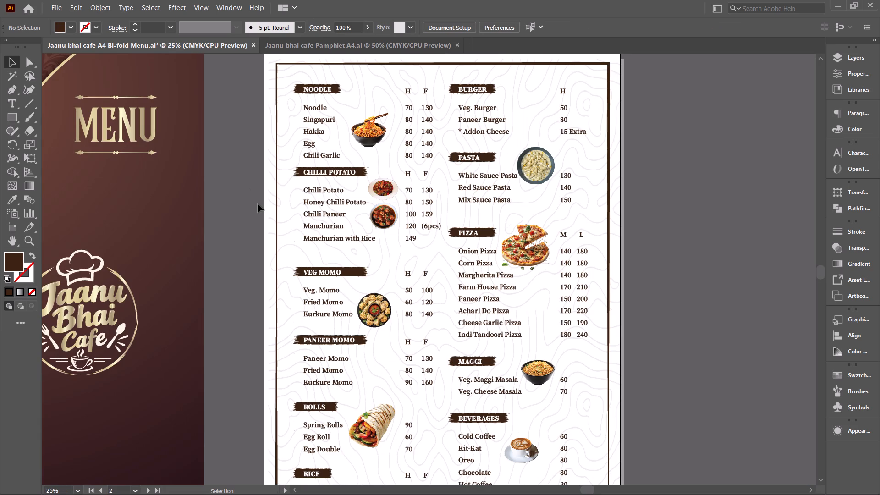
key(ctrl+s)
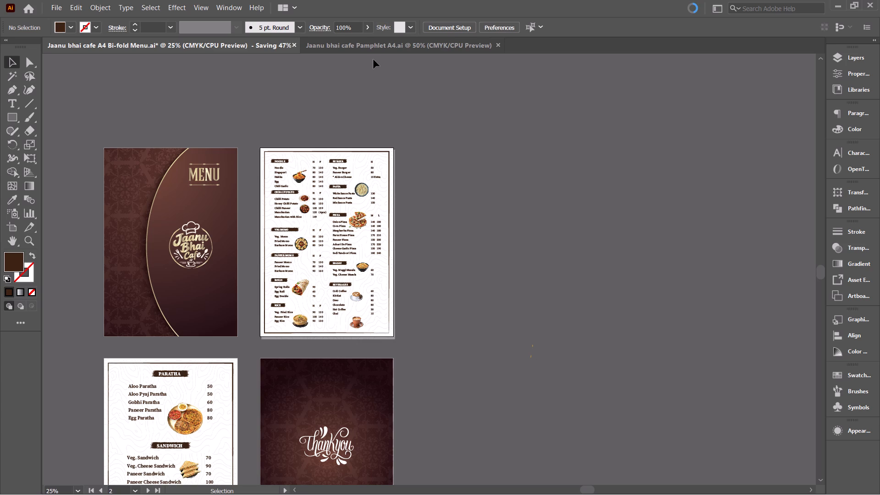
Switch to the Jaanu bhai cafe Pamphlet A4 document and deselect all of its artwork.
click(374, 39)
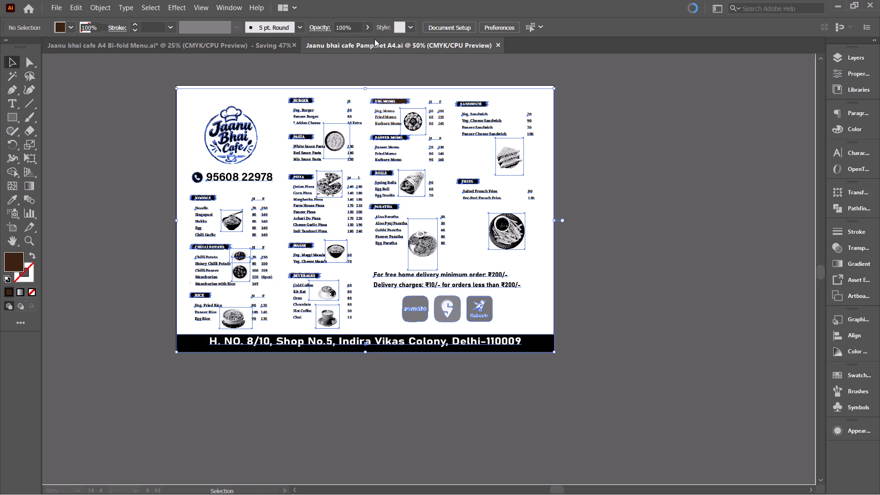
click(596, 291)
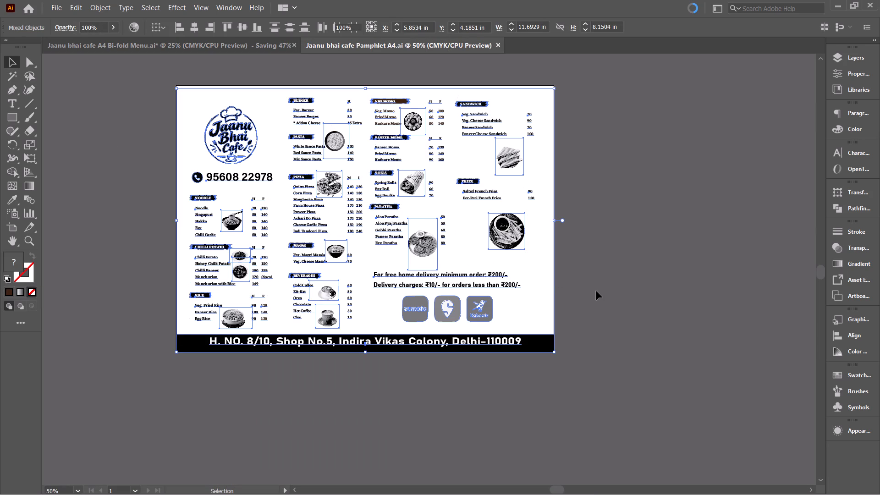
click(596, 291)
ctrl+scroll(518, 305, up, 1)
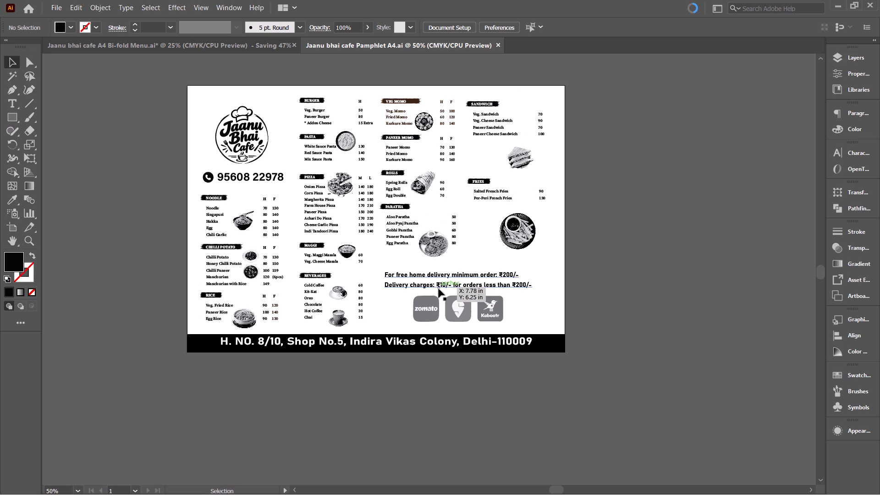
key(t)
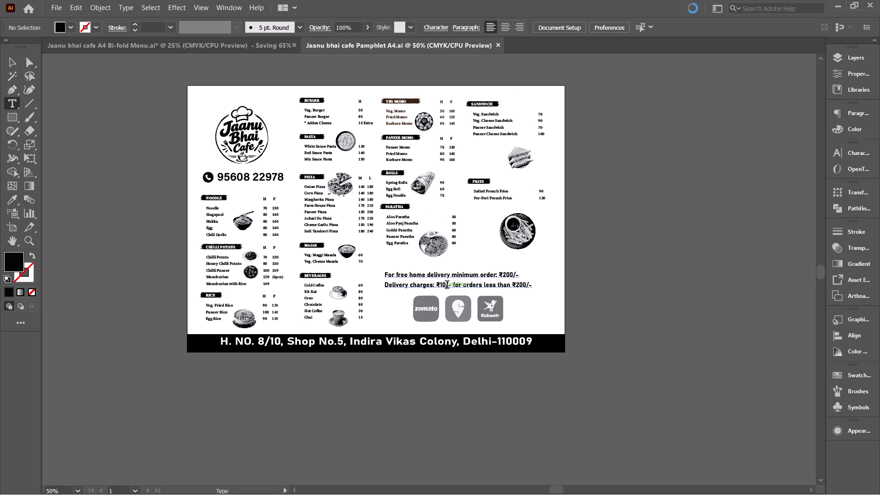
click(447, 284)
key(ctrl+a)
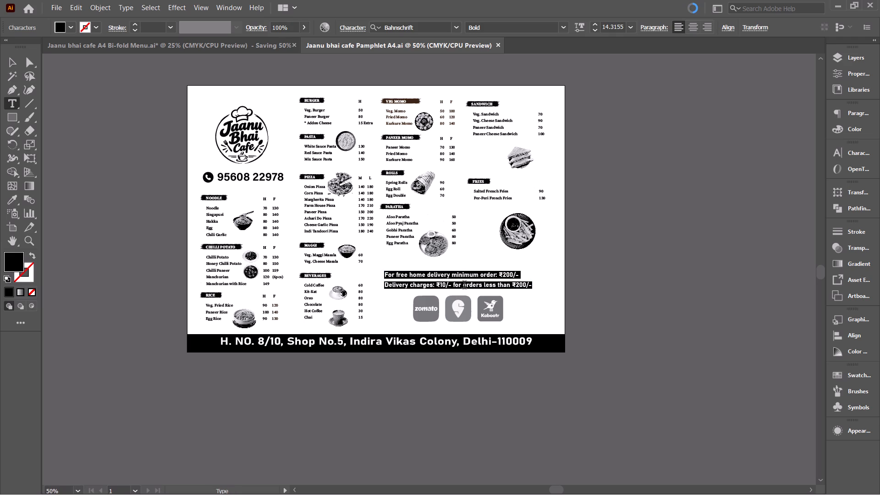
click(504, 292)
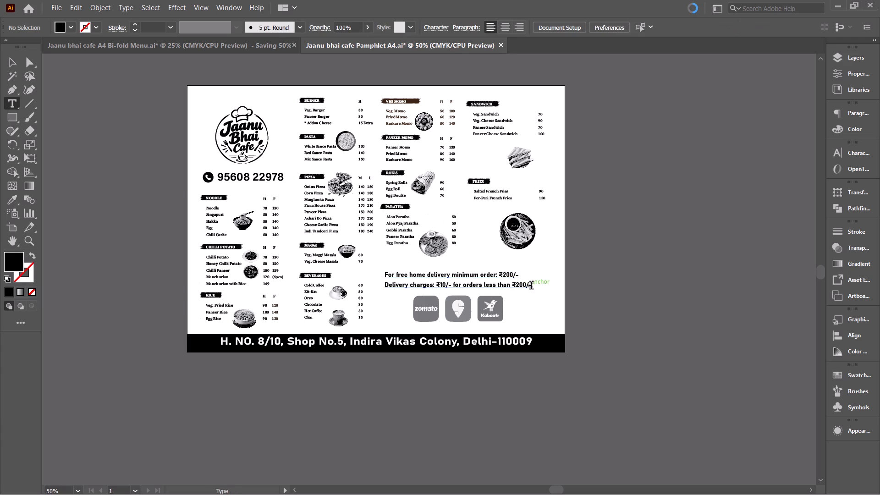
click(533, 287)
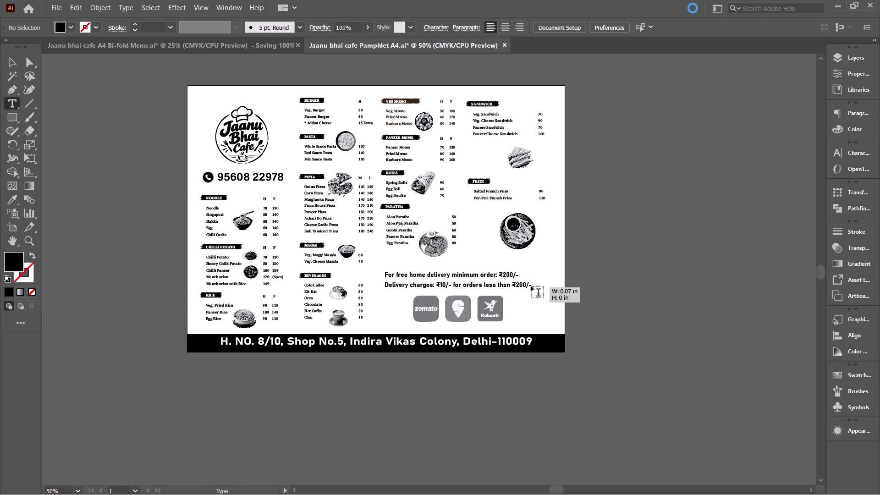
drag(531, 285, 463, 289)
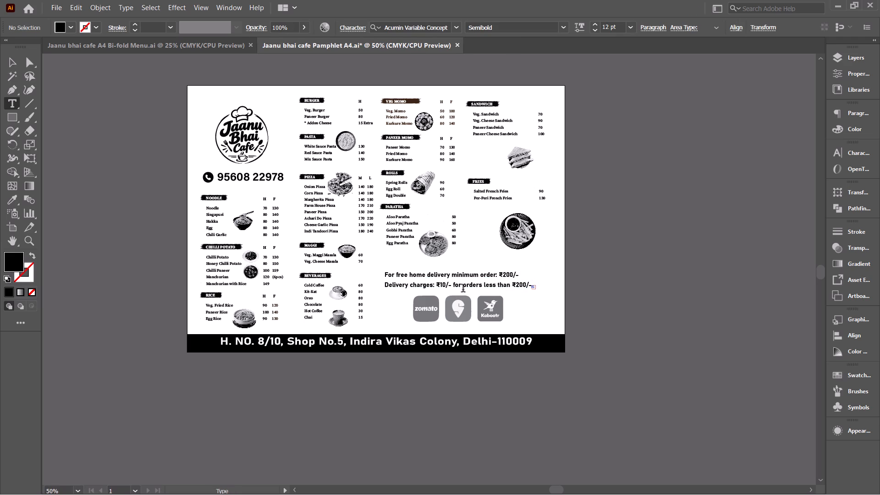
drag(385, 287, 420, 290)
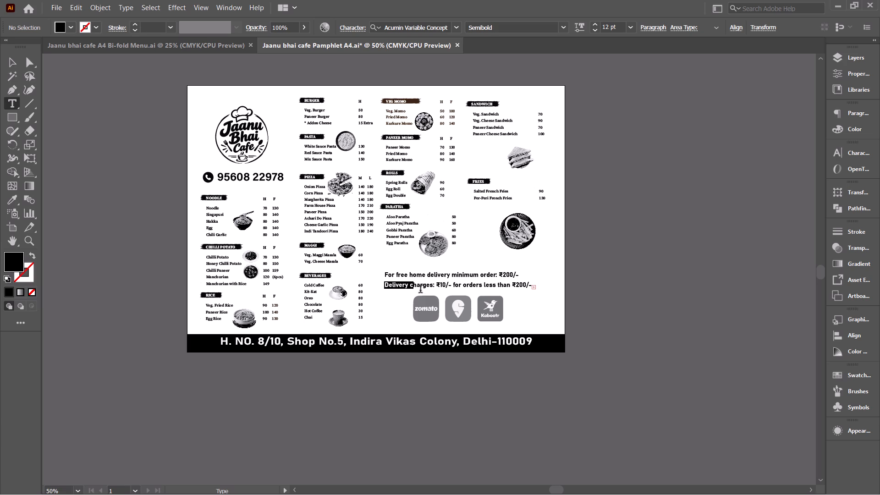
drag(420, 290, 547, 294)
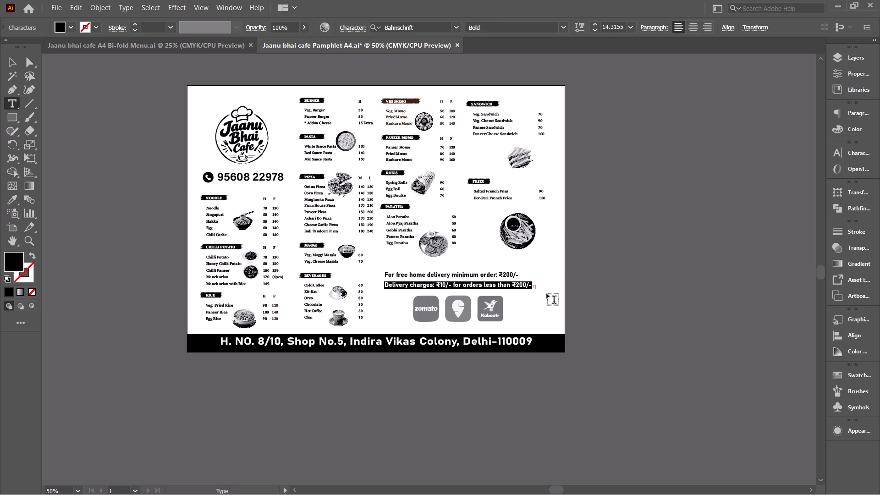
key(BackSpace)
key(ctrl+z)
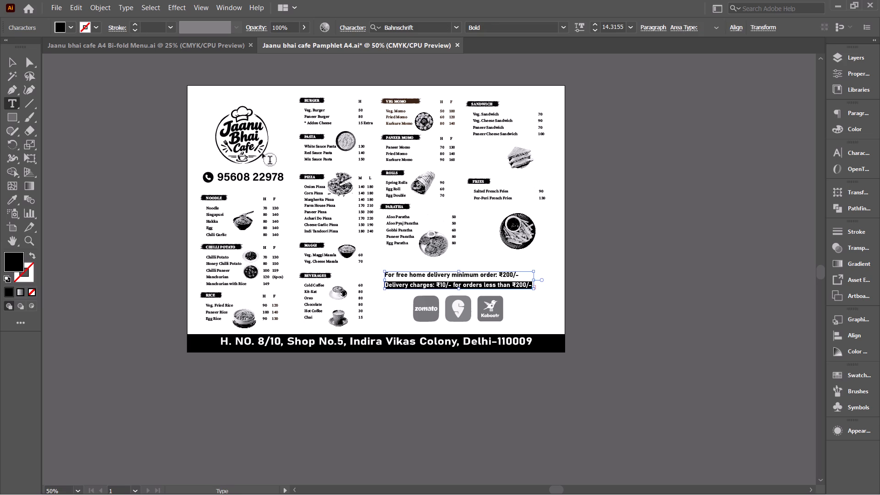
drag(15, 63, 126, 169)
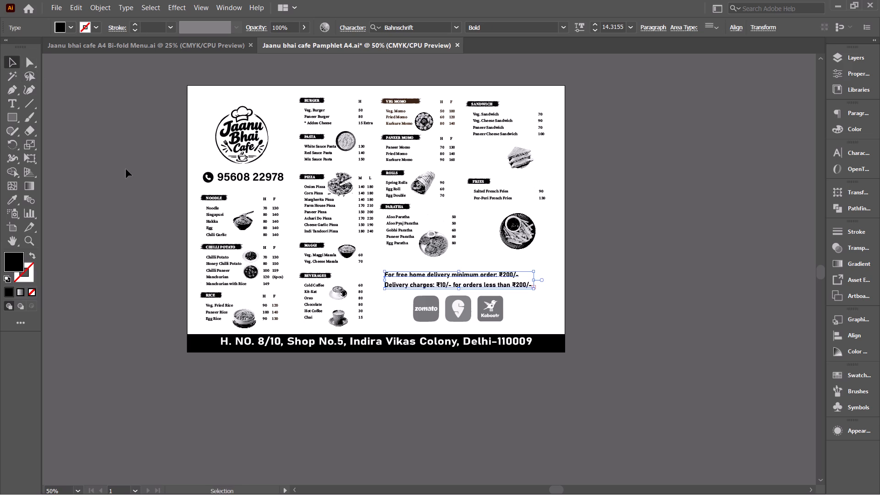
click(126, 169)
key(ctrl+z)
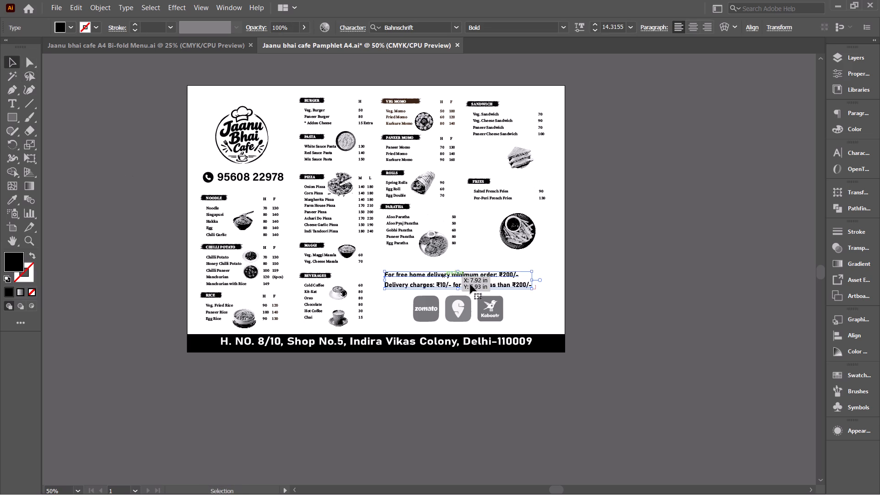
Delete the delivery charges wording from the second line of the delivery text above the delivery-app logos.
key(t)
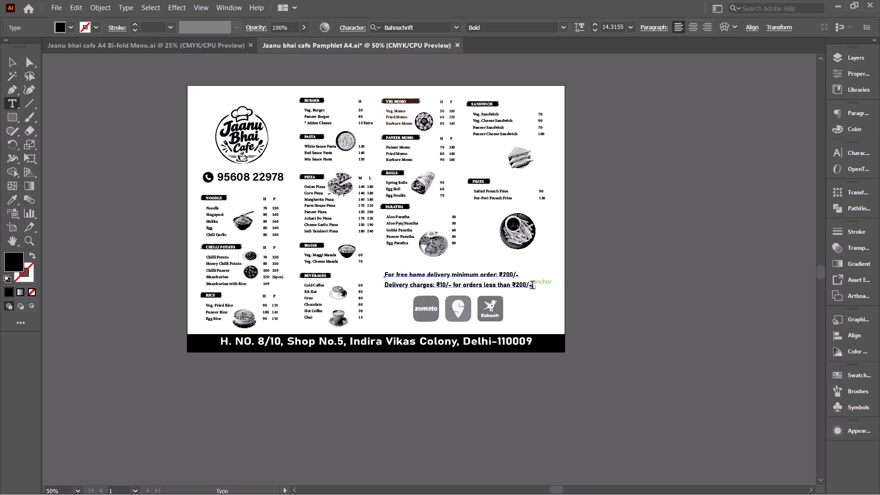
drag(531, 286, 377, 288)
key(Return)
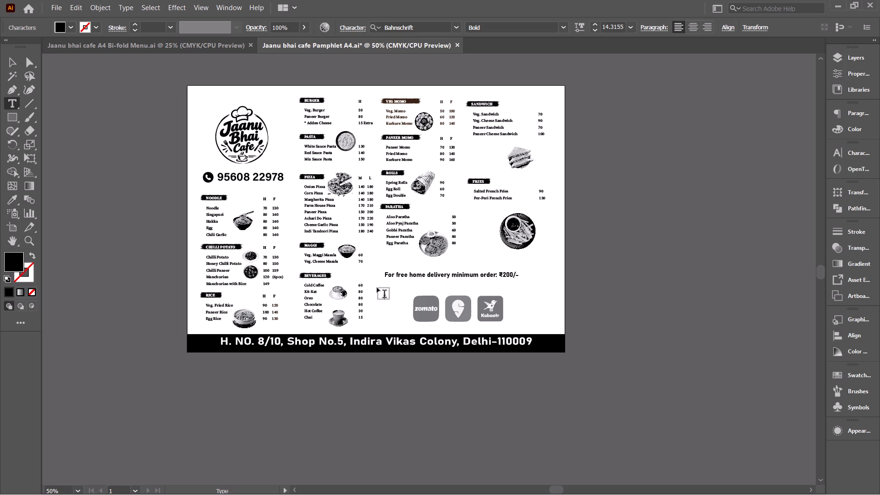
key(BackSpace)
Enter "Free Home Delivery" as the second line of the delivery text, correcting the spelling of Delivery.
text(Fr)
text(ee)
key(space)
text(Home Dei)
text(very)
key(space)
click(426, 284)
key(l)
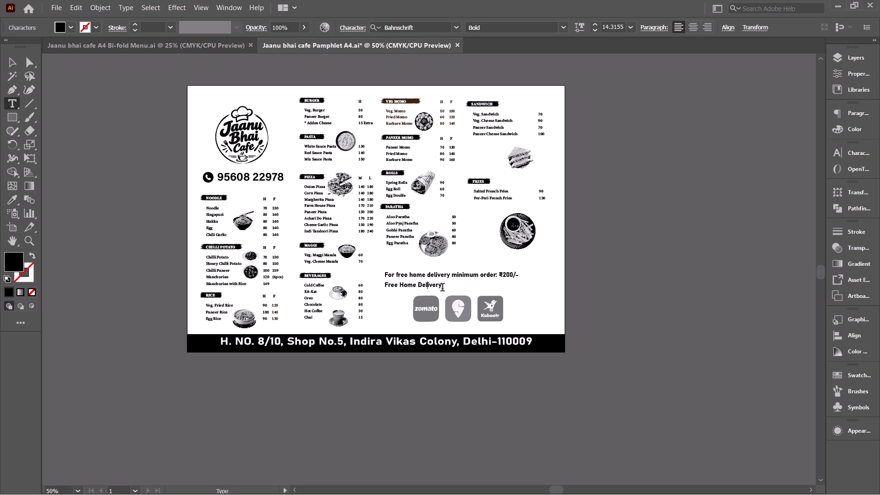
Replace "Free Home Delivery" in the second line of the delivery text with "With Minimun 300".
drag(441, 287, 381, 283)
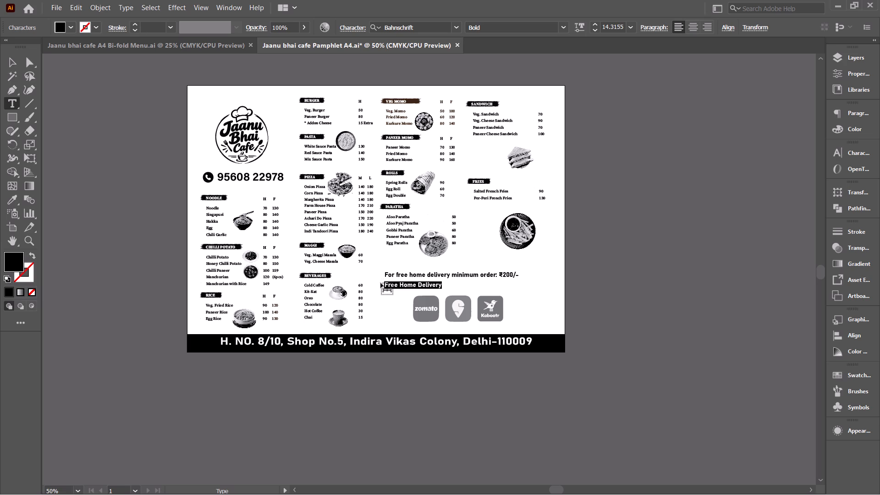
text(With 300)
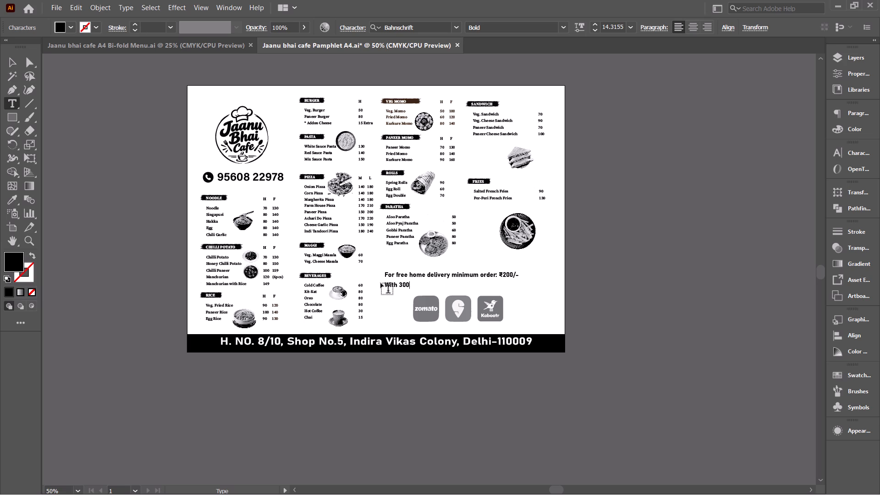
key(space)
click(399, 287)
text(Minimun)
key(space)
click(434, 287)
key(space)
Replace the wording of the delivery text's second line with "With 3 Paratha 1 Paratha Free".
key(BackSpace)
key(BackSpace)
key(BackSpace)
key(BackSpace)
key(BackSpace)
key(BackSpace)
key(BackSpace)
key(BackSpace)
key(BackSpace)
key(BackSpace)
key(BackSpace)
key(BackSpace)
key(BackSpace)
key(BackSpace)
key(BackSpace)
key(BackSpace)
text(ith)
key(space)
text(3 Pra)
key(BackSpace)
key(BackSpace)
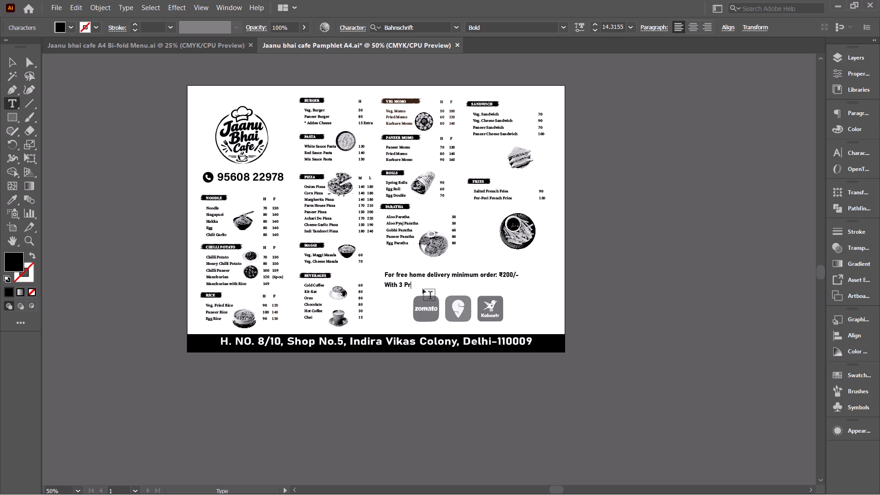
text(aratha)
key(space)
key(BackSpace)
key(space)
text(1 Para)
text(tha)
key(space)
text(Free)
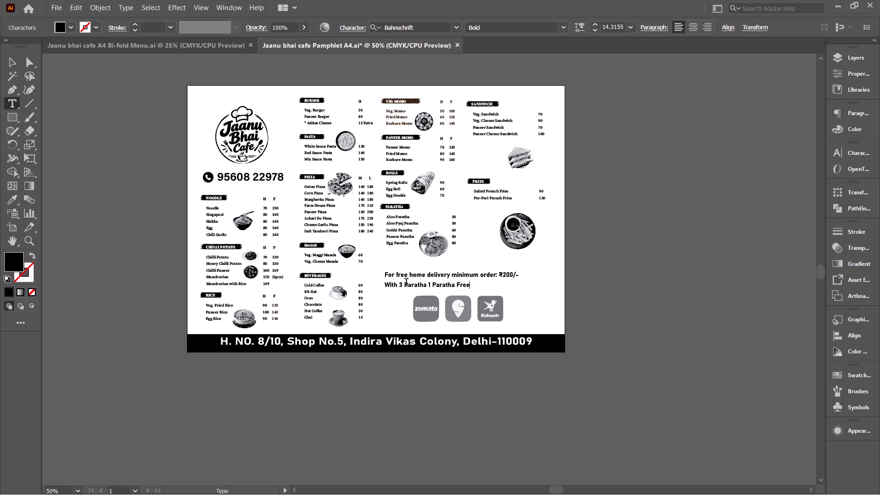
Insert an asterisk and a space before "With 3 Paratha 1 Paratha Free".
click(401, 287)
click(401, 287)
click(387, 283)
key(shift+asterisk)
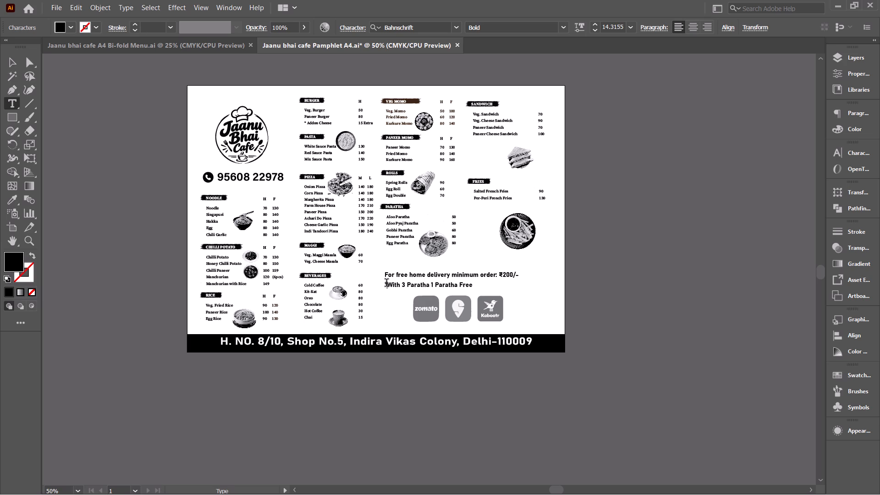
key(space)
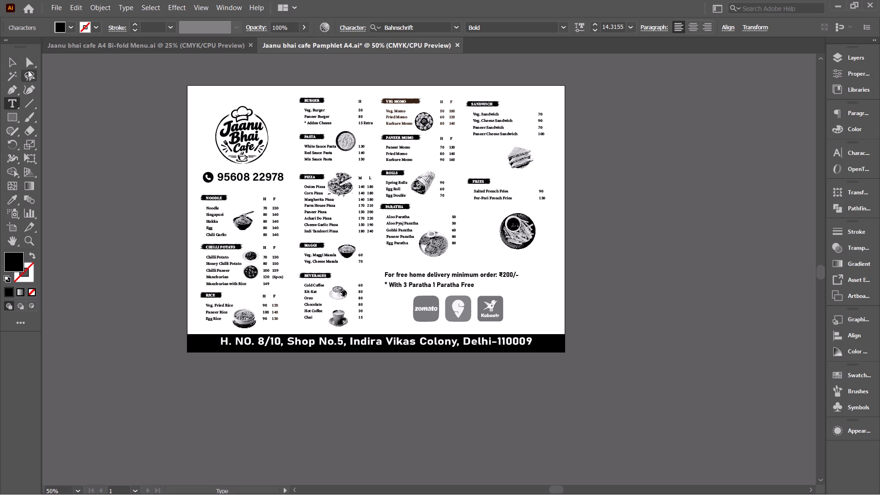
Select all of the artwork on the pamphlet's artboard with the Selection tool.
click(20, 63)
drag(195, 85, 178, 79)
drag(178, 79, 575, 376)
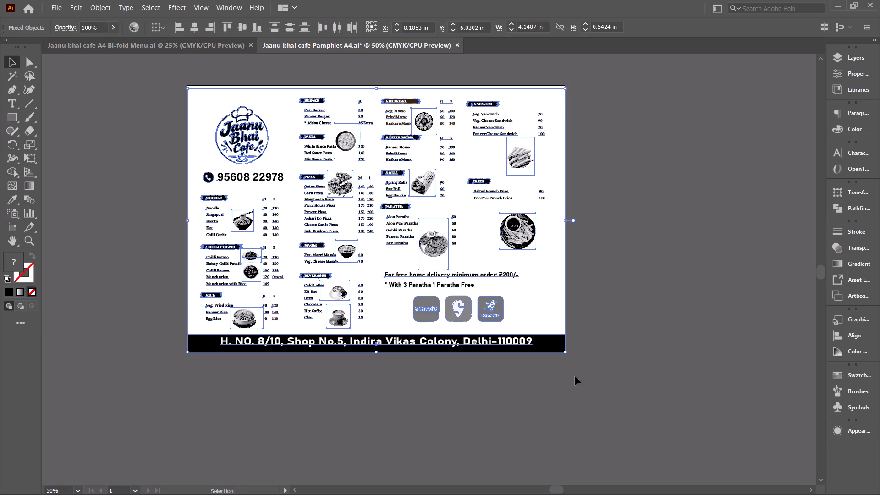
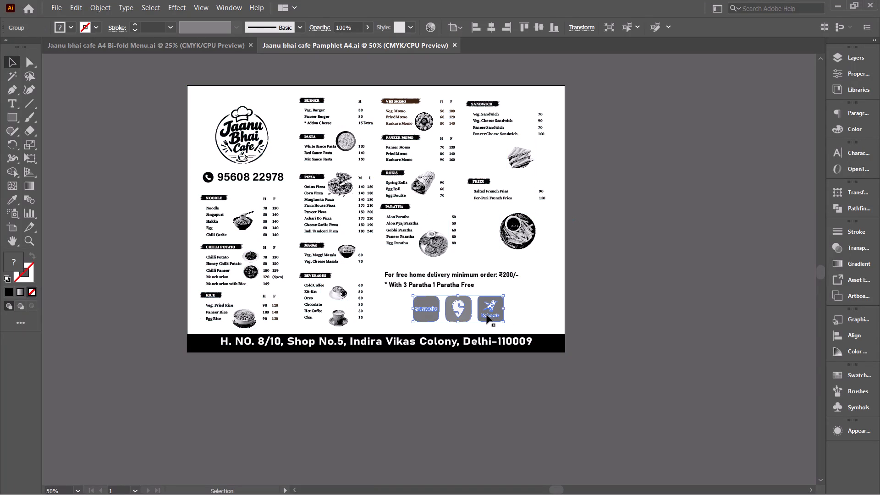
Move the delivery-app logos down about 0.26 in and shift the delivery text slightly up to open space between them.
drag(487, 315, 489, 324)
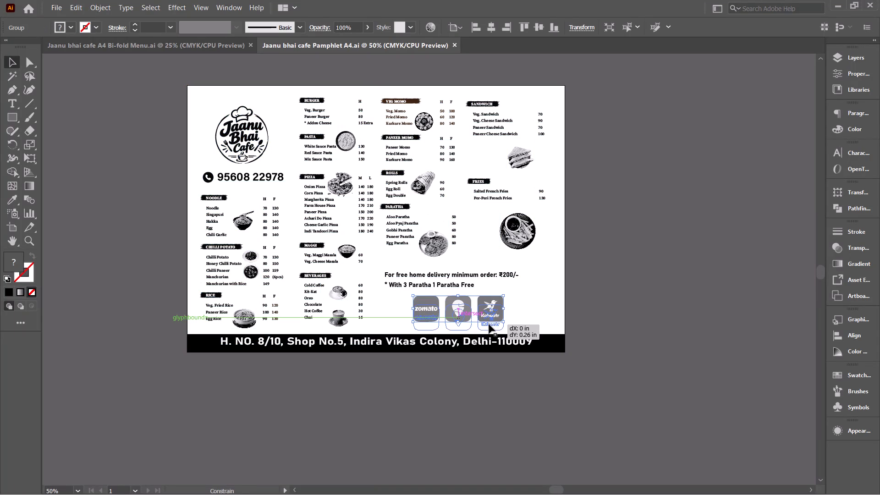
click(460, 270)
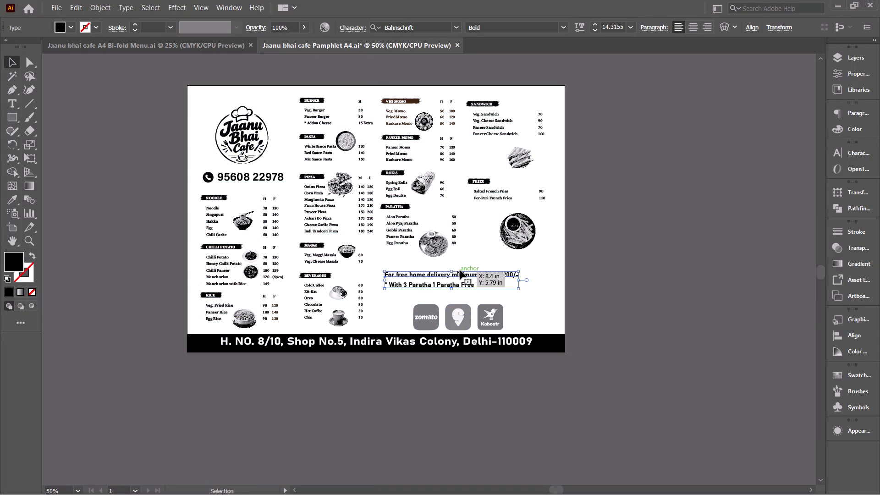
drag(460, 270, 458, 264)
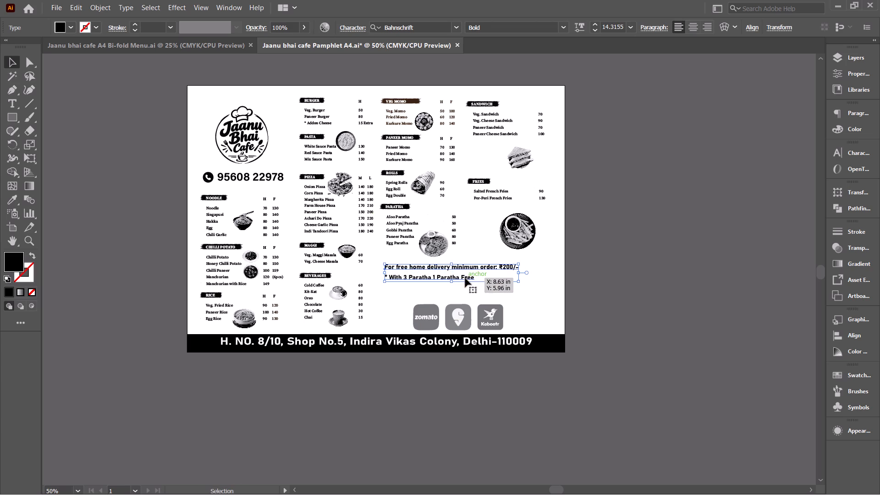
Add a third line to the delivery text reading "With Minimum Order of 300 get 1 Starter Free...".
double_click(468, 284)
key(t)
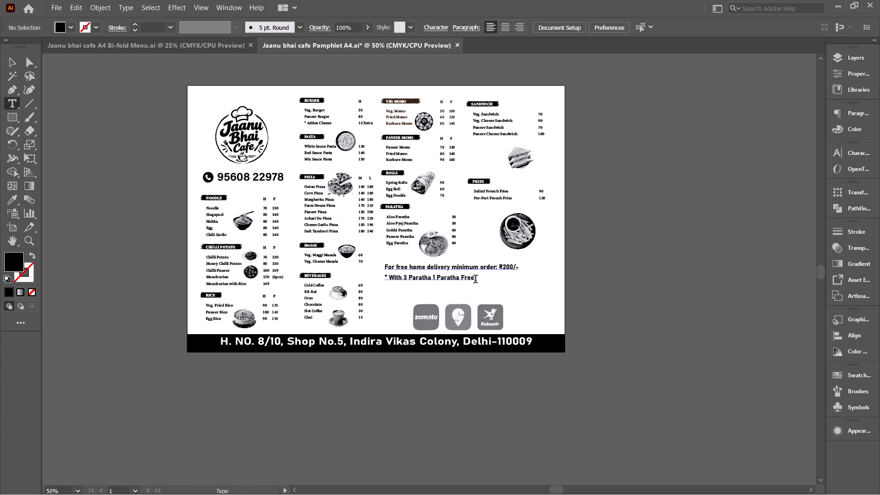
click(475, 279)
key(Return)
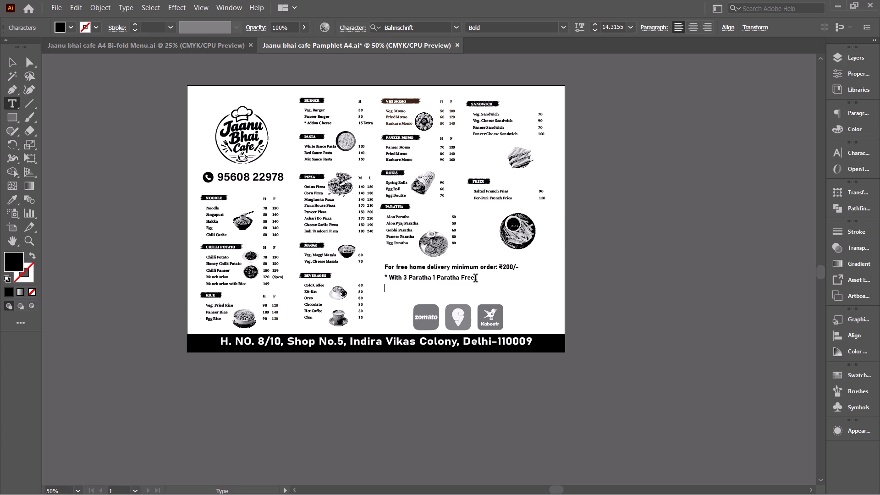
text(With)
key(space)
text(Minimum Order of)
key(space)
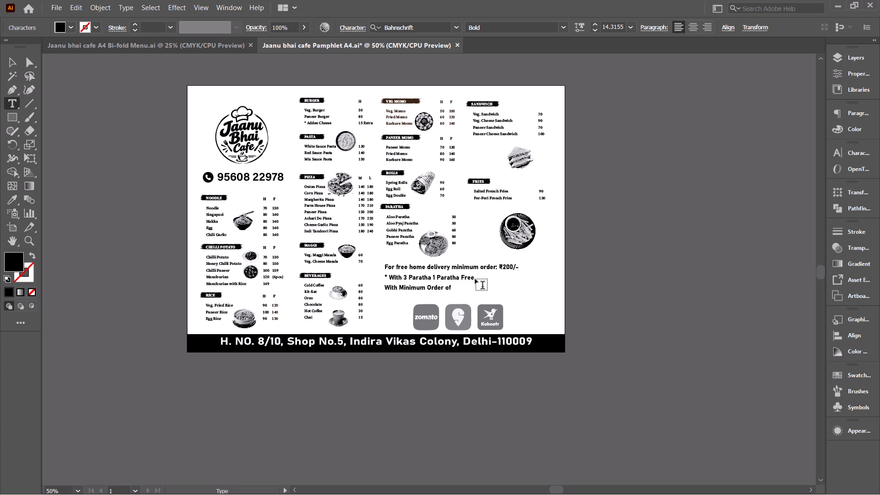
text(300 get)
key(space)
text(1 Starter Free)
text(...)
Select all of the artwork on the pamphlet's artboard with the Selection tool.
drag(18, 67, 143, 93)
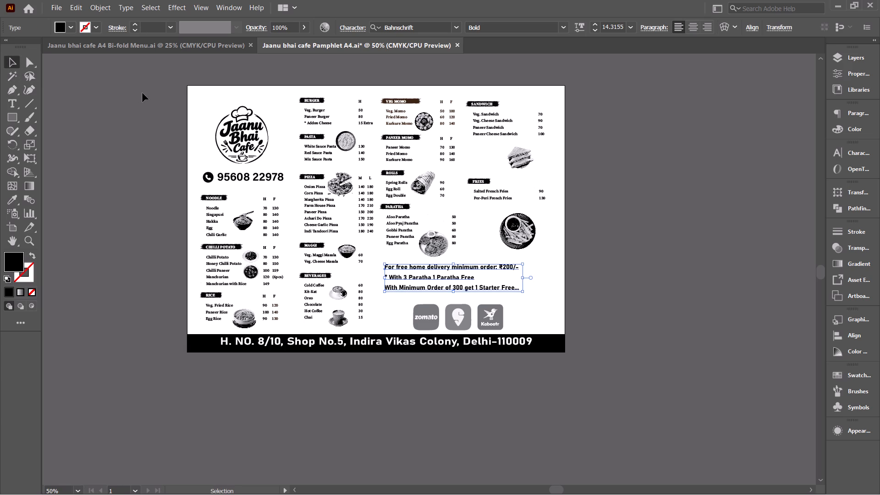
drag(175, 71, 580, 366)
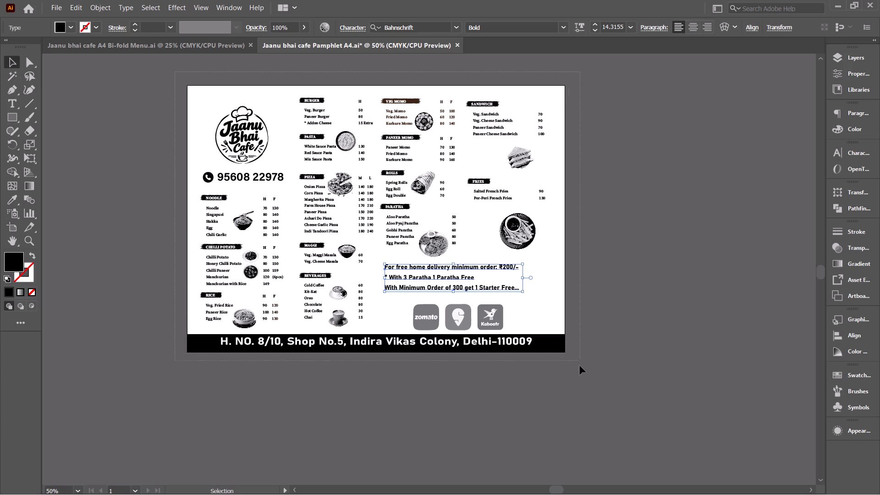
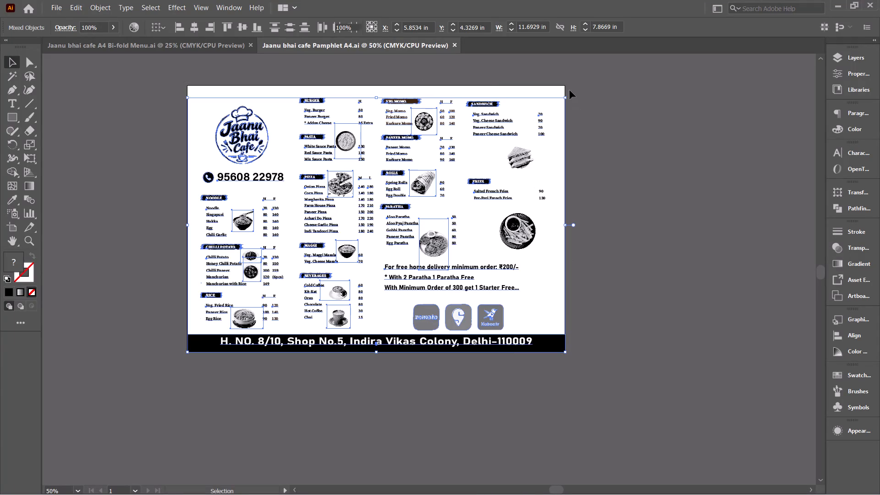
Reselect all of the pamphlet's artwork, convert its text to outlines, and deselect everything.
click(577, 85)
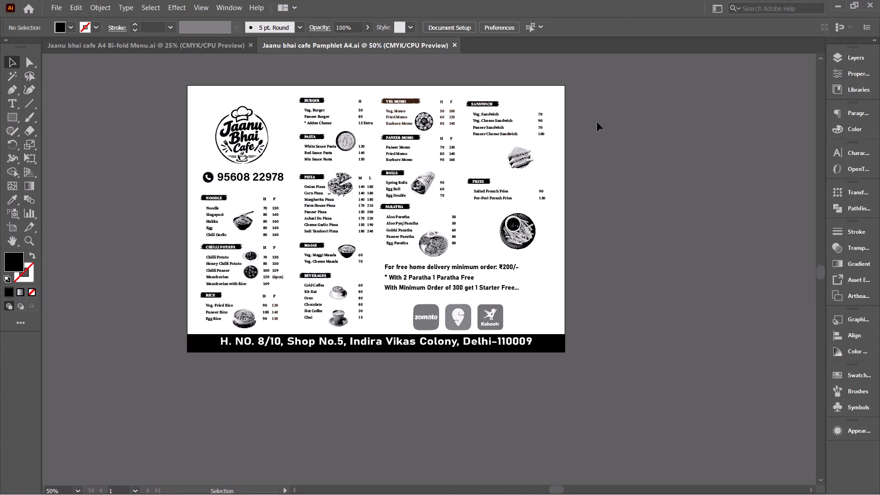
drag(593, 89, 198, 365)
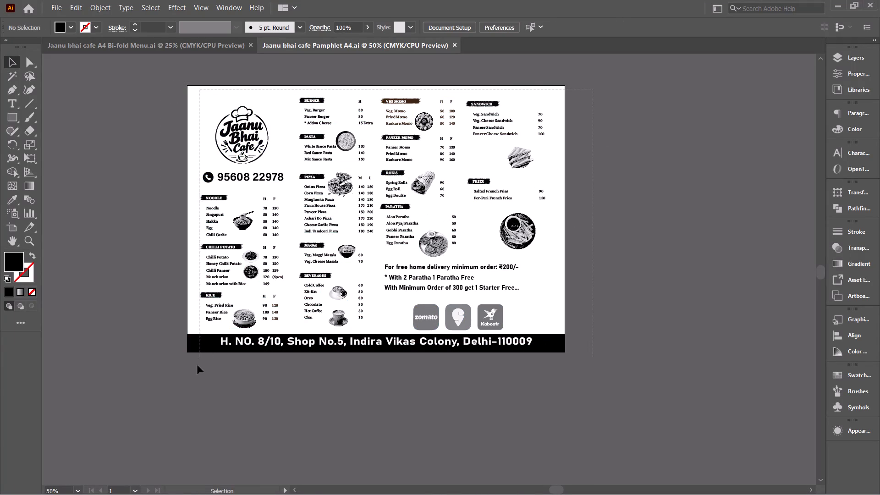
drag(198, 365, 190, 399)
key(ctrl+shift+o)
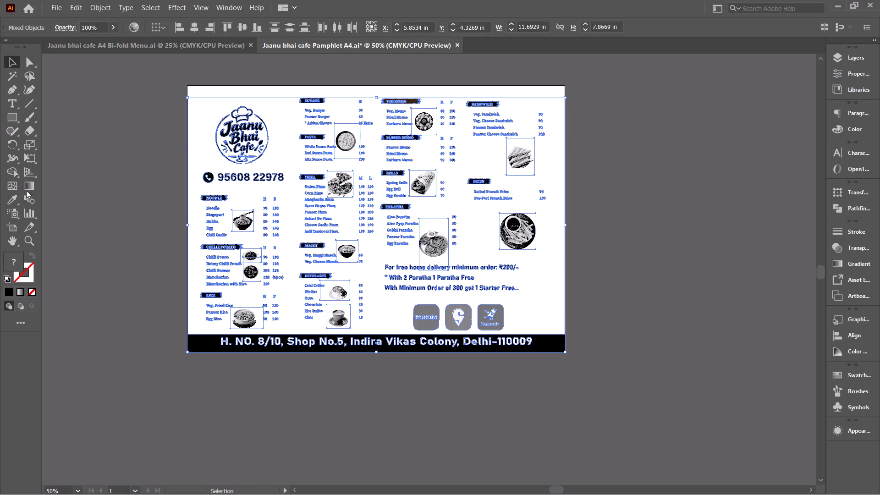
key(t)
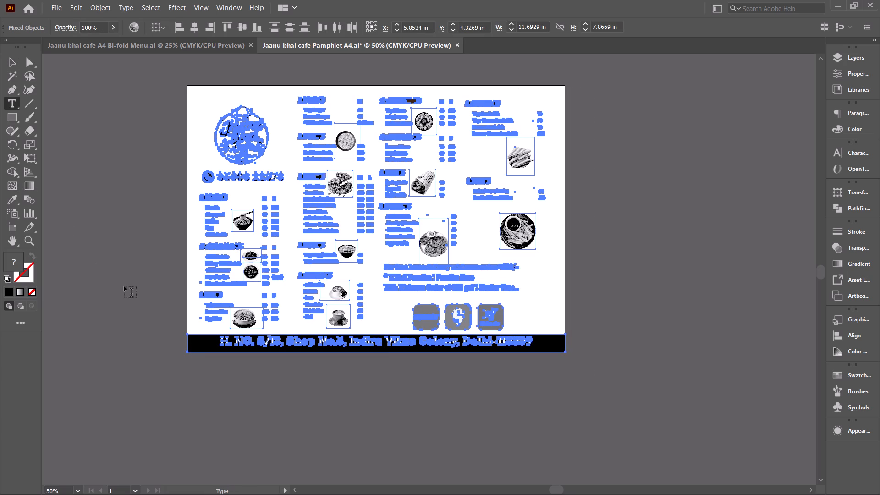
key(v)
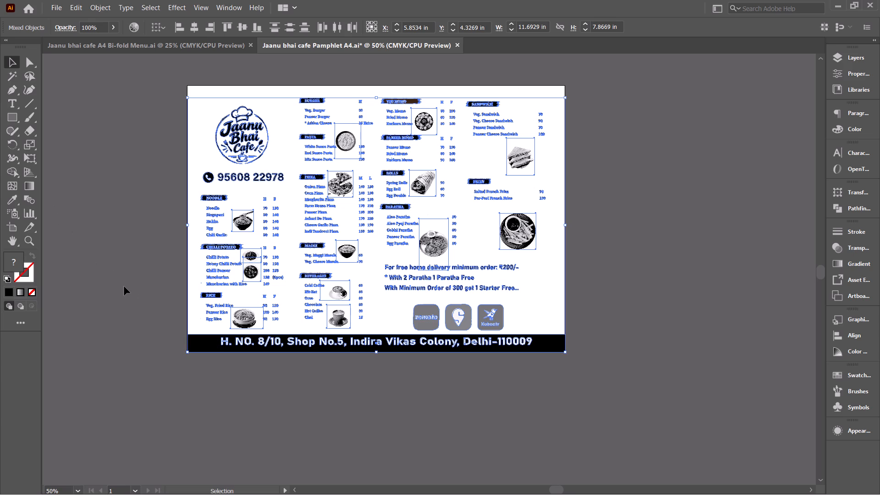
double_click(124, 286)
Save the outlined pamphlet as an Adobe PDF named "Jaanu bhai cafe Pamphlet A4" in the Awork folder.
key(ctrl+shift+s)
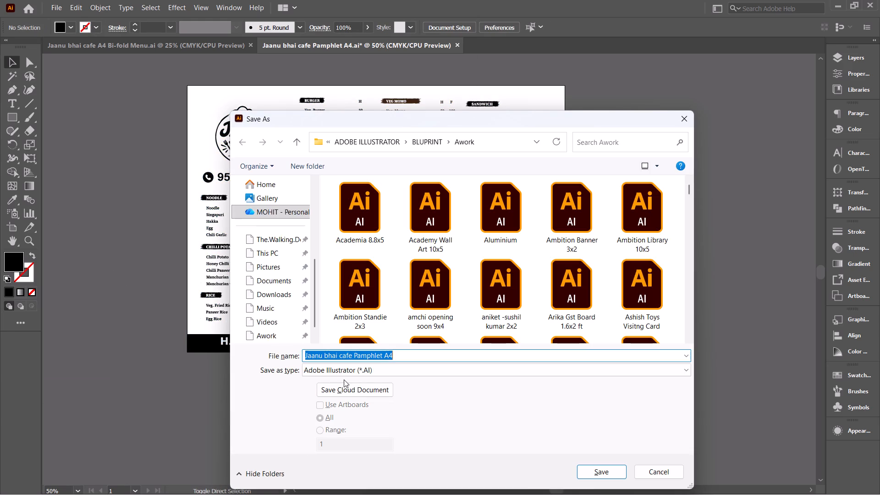
click(348, 374)
click(355, 389)
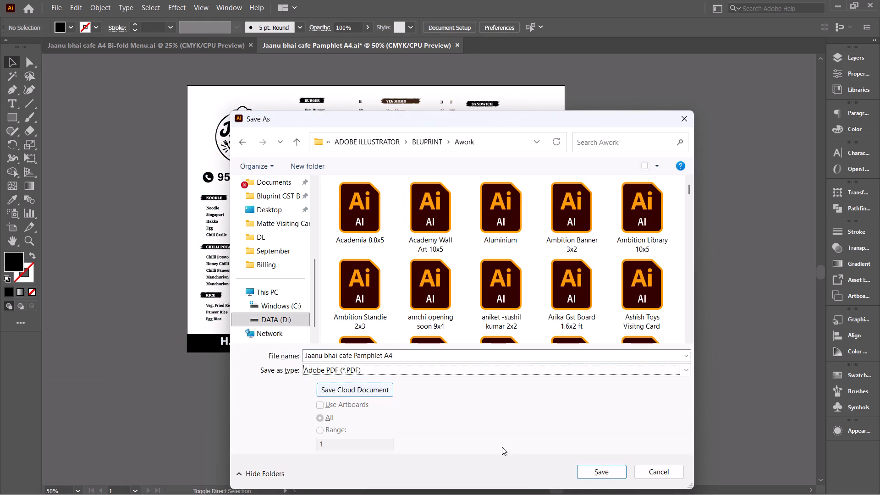
click(594, 473)
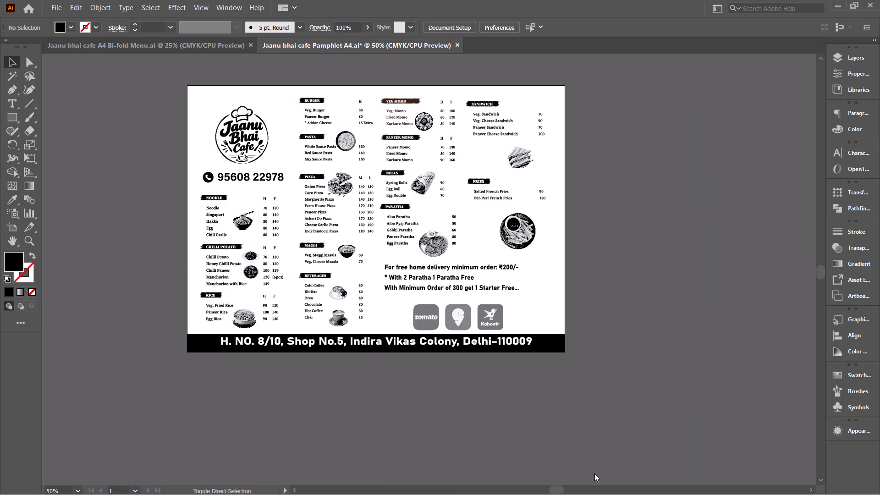
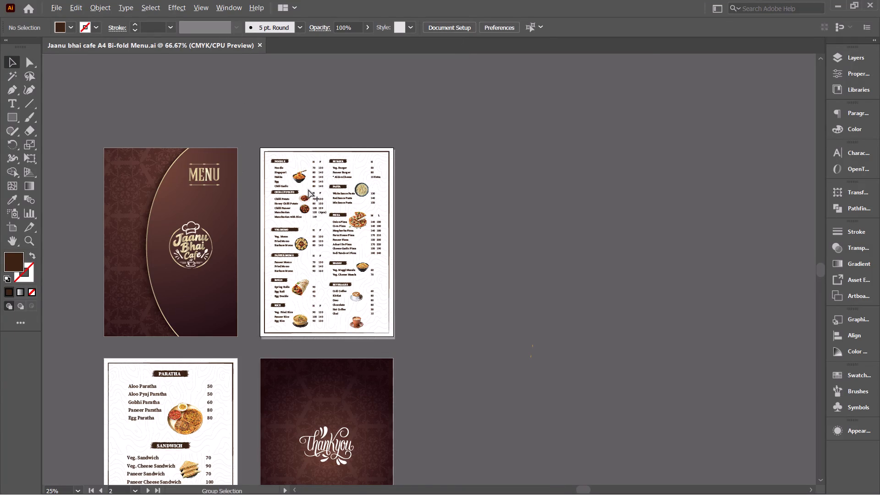
Save the Jaanu Bhai Cafe A4 bi-fold menu document.
ctrl+alt+scroll(308, 190, down, 4)
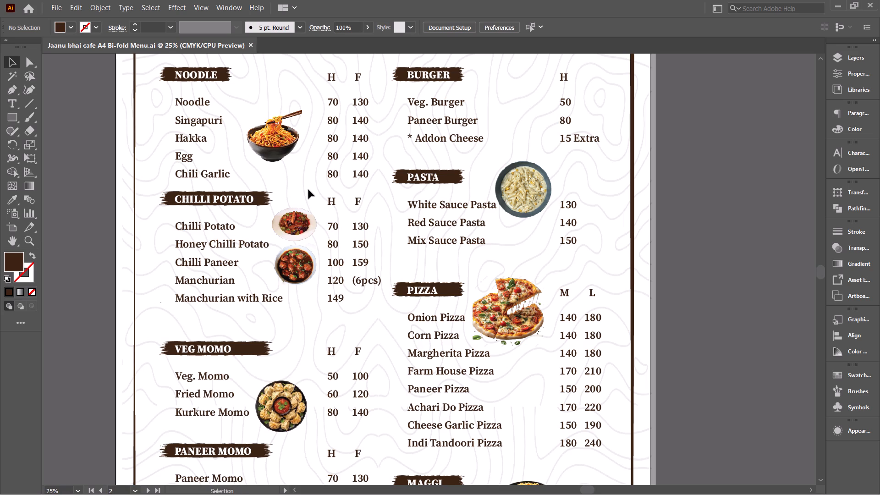
key(ctrl+s)
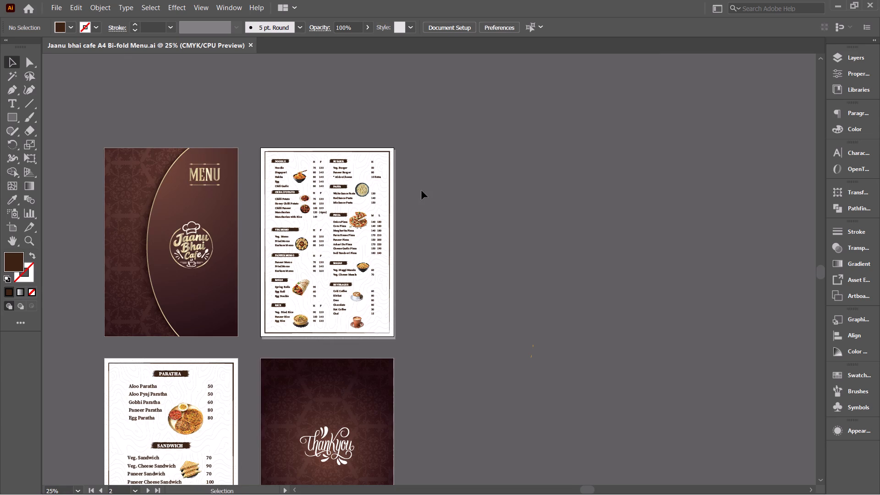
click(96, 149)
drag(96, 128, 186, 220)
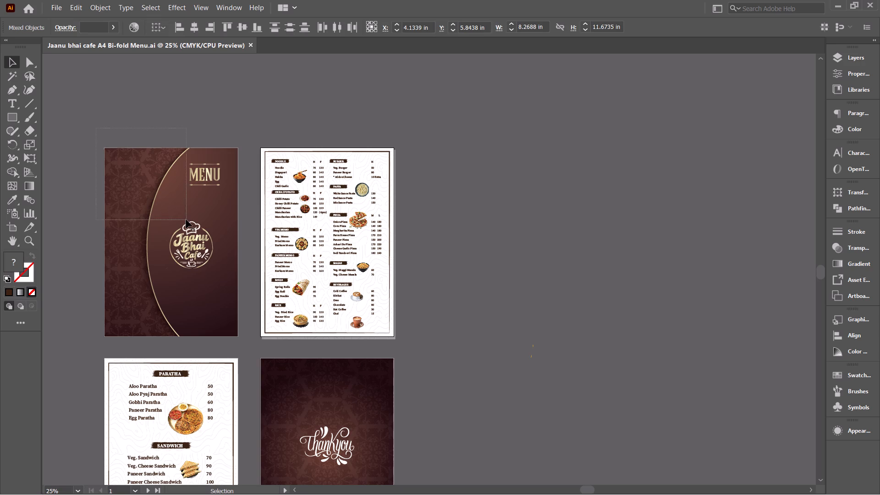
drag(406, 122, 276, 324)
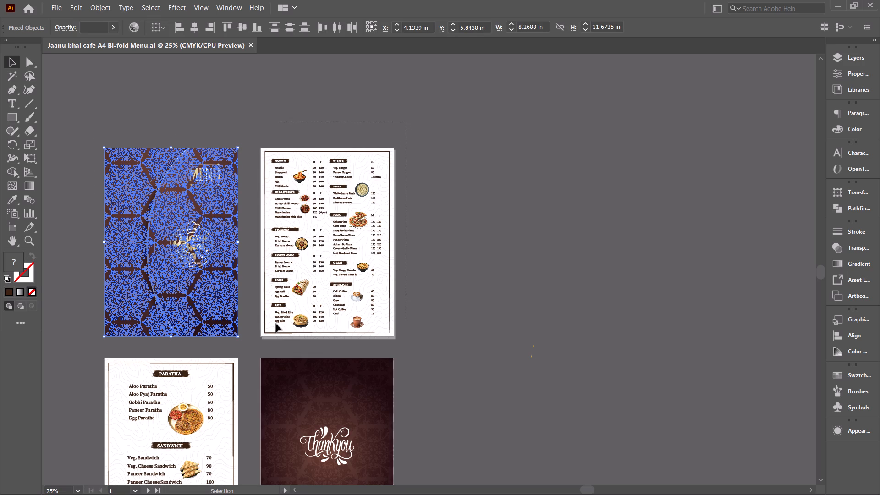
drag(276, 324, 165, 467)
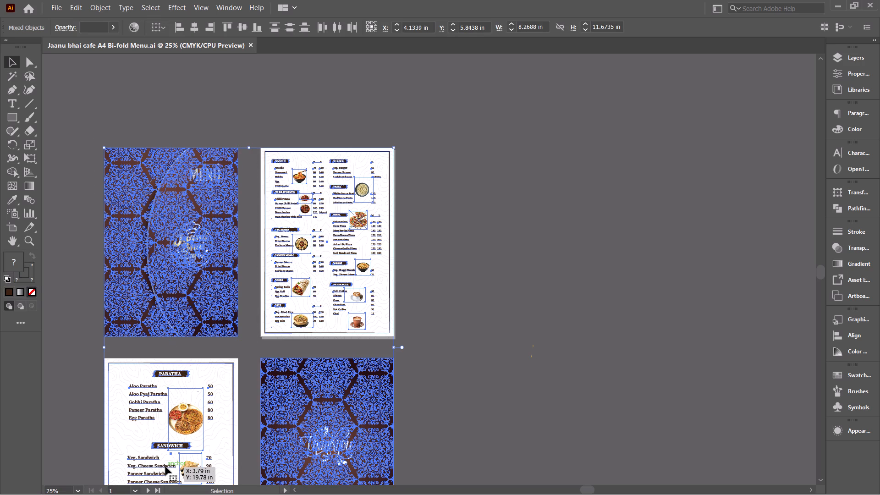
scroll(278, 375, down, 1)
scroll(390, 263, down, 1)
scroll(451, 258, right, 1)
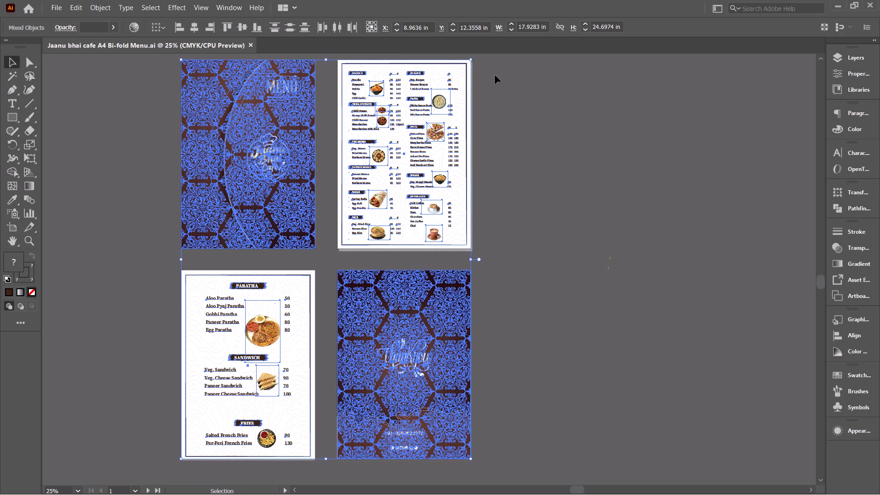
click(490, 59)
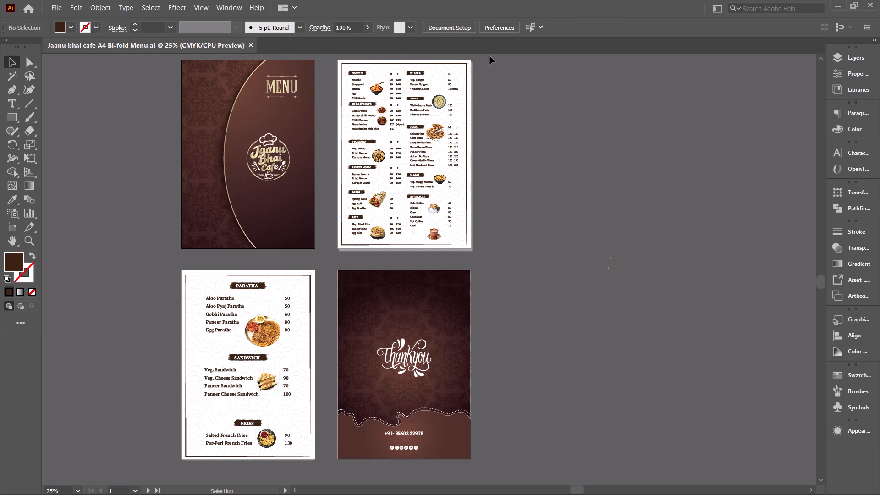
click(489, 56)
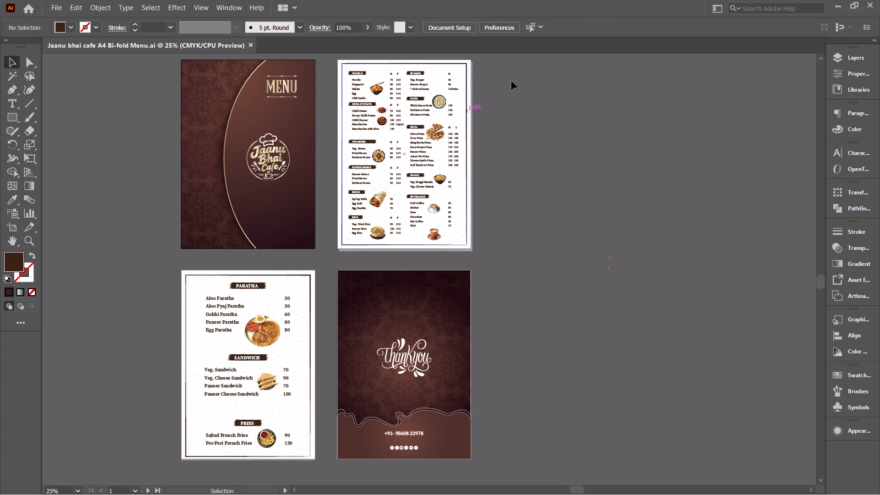
Select all the artwork on the four bi-fold menu pages and convert its text to outlines.
drag(499, 57, 485, 68)
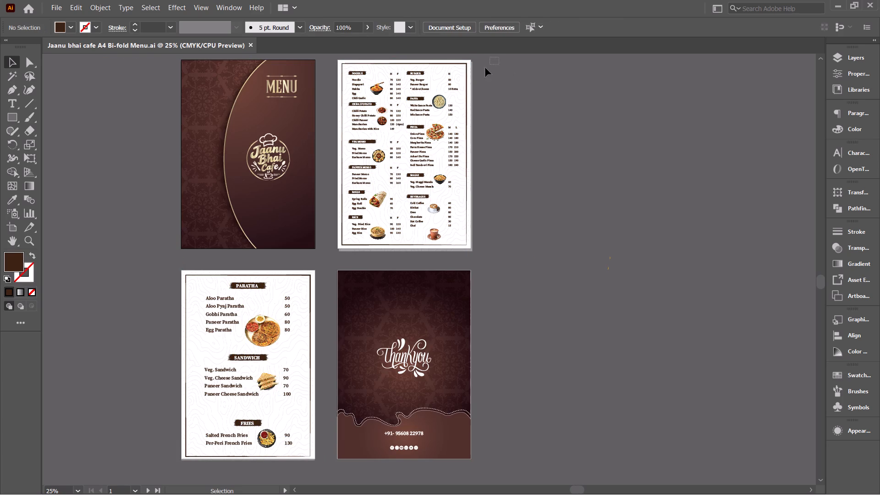
drag(485, 68, 273, 329)
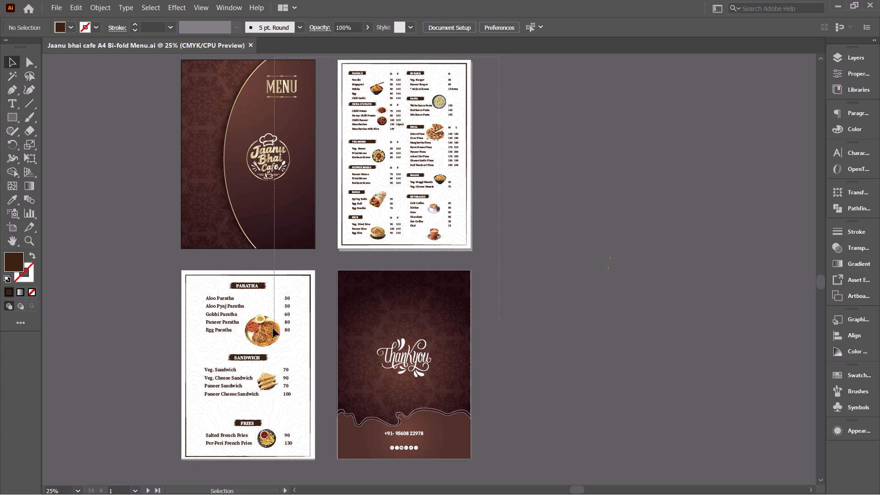
drag(273, 329, 212, 392)
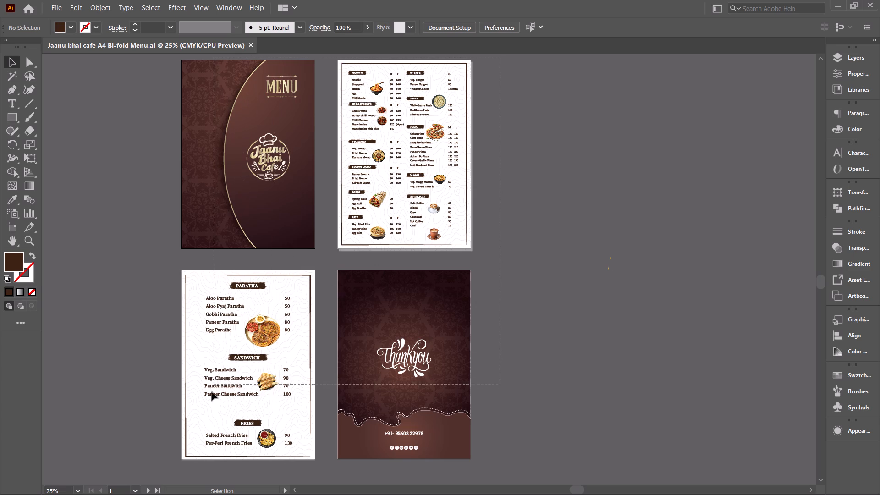
drag(212, 392, 164, 430)
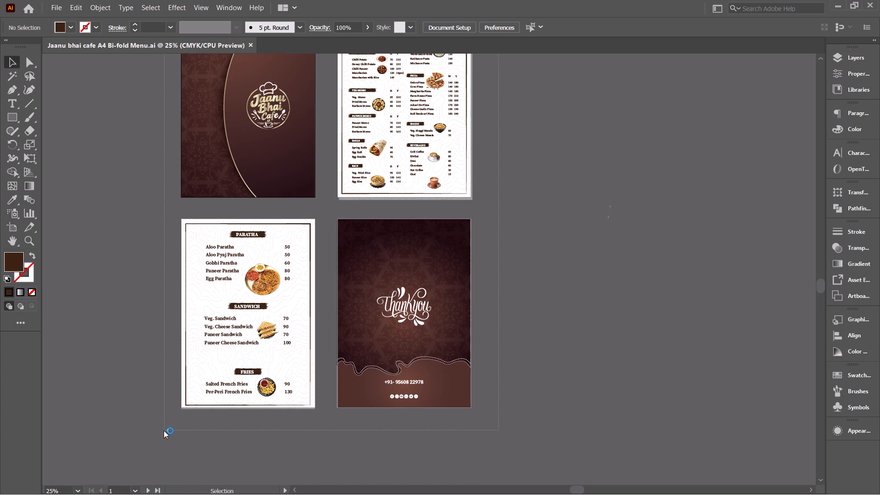
drag(164, 430, 164, 429)
key(ctrl+shift+o)
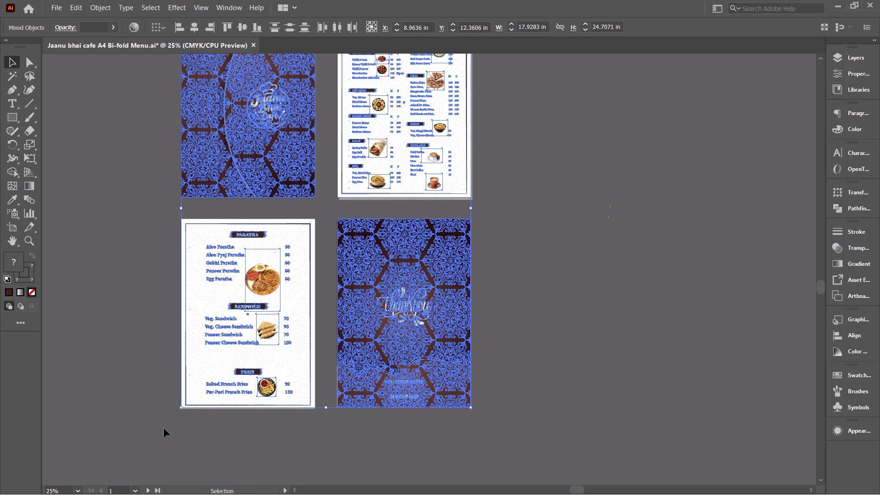
key(t)
key(v)
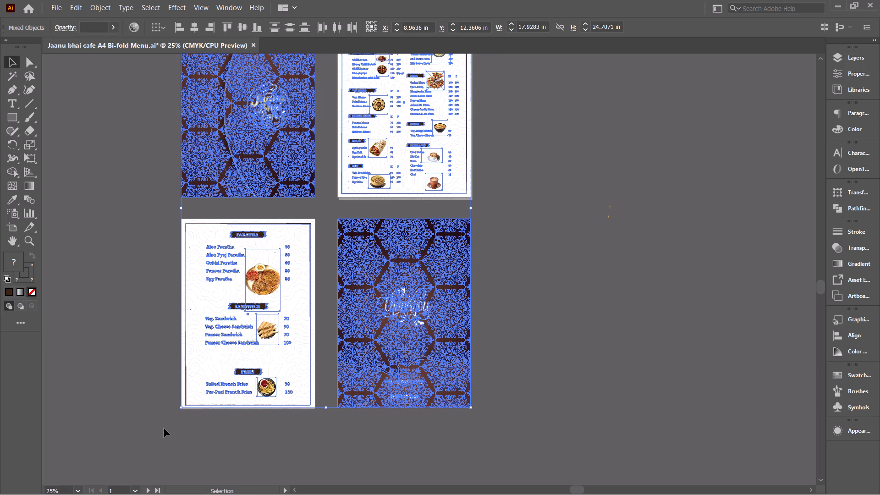
Save the outlined menu as an Adobe PDF named "Jaanu bhai cafe A4 Bi-fold Menu" in the Awork folder.
scroll(165, 413, up, 1)
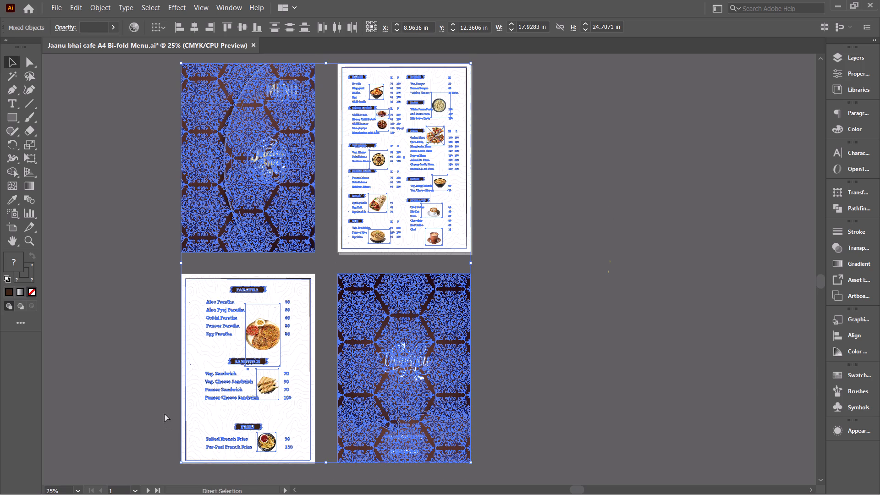
key(ctrl+shift+s)
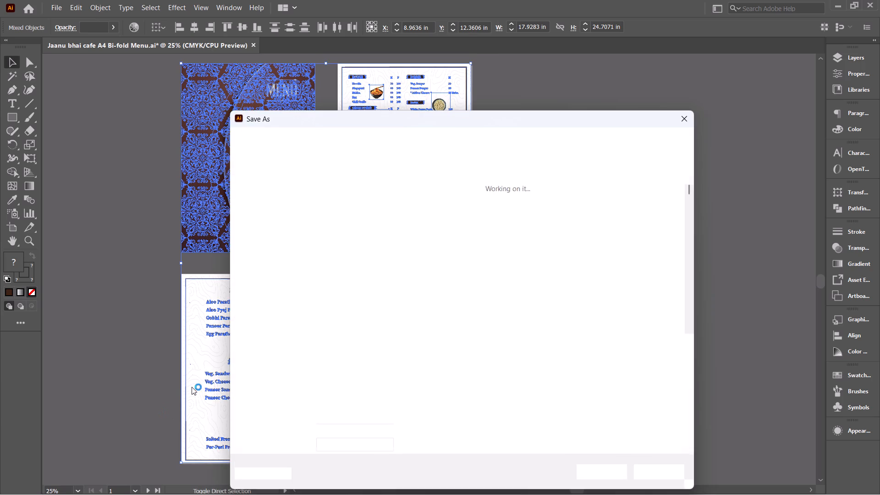
click(355, 369)
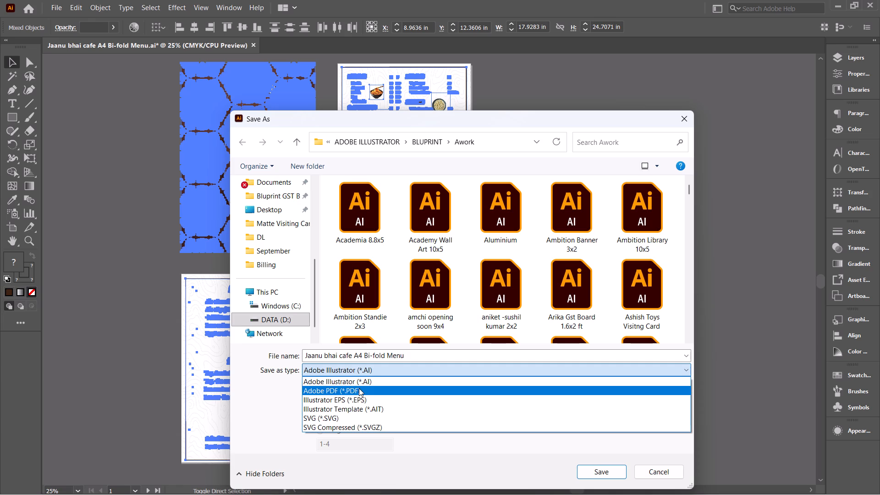
click(359, 388)
key(Return)
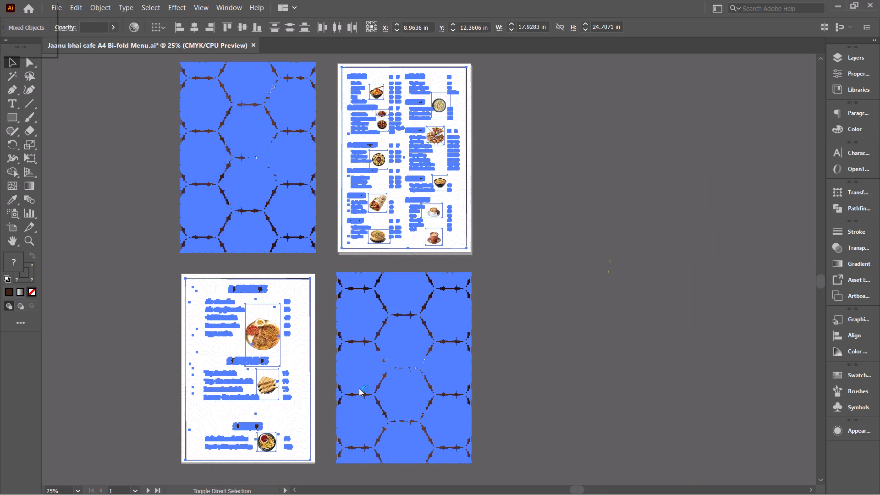
key(Return)
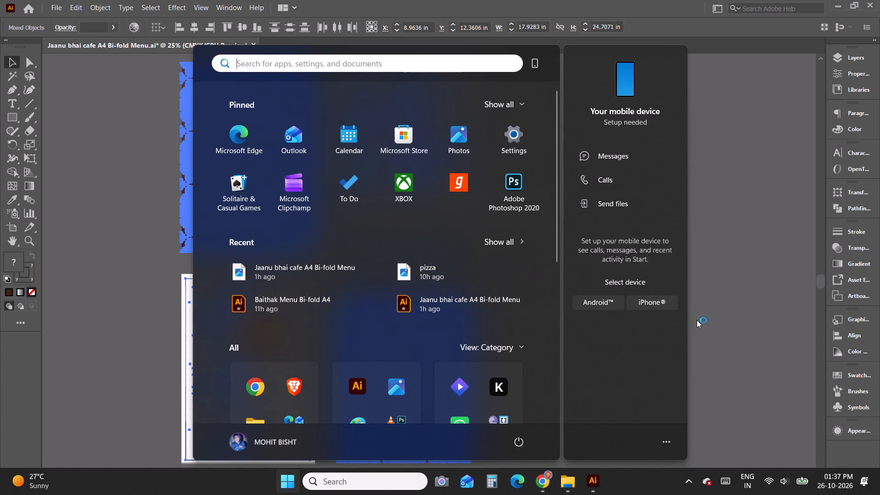
click(699, 316)
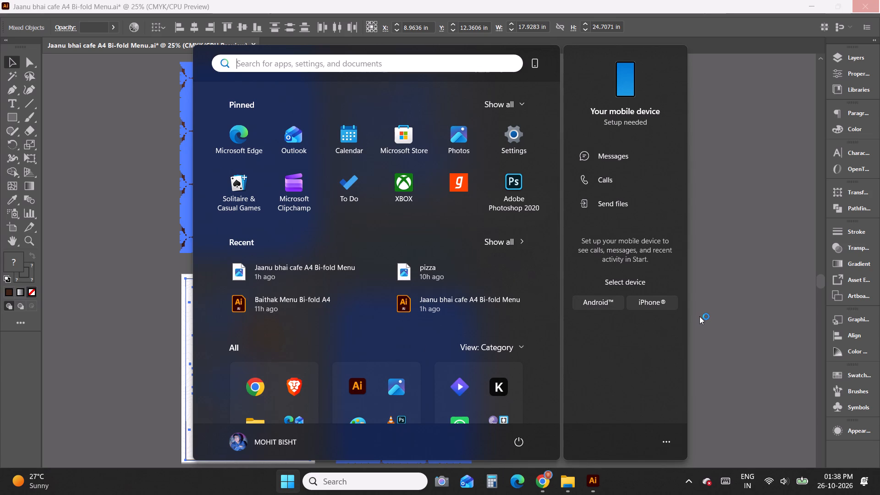
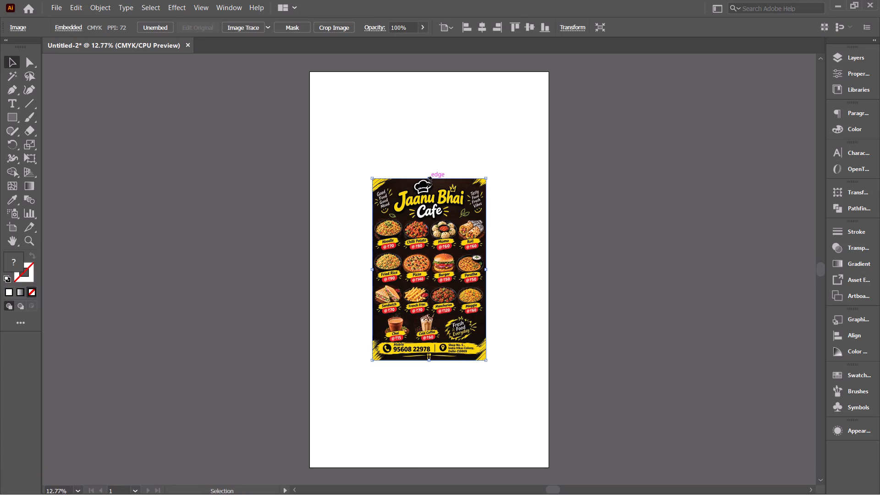
Scale the pasted poster proportionally to the artboard's full height, about 2 ft 6 in wide by 4 ft high.
drag(429, 180, 426, 33)
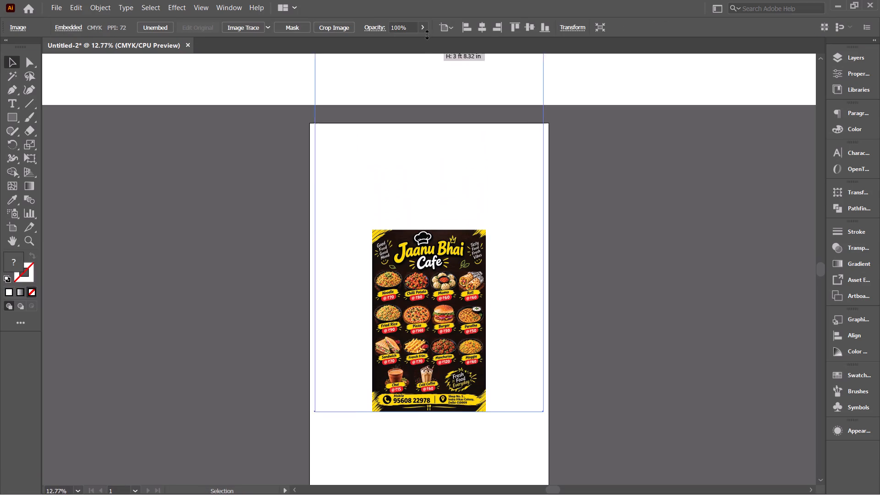
drag(426, 33, 434, 159)
scroll(434, 159, down, 3)
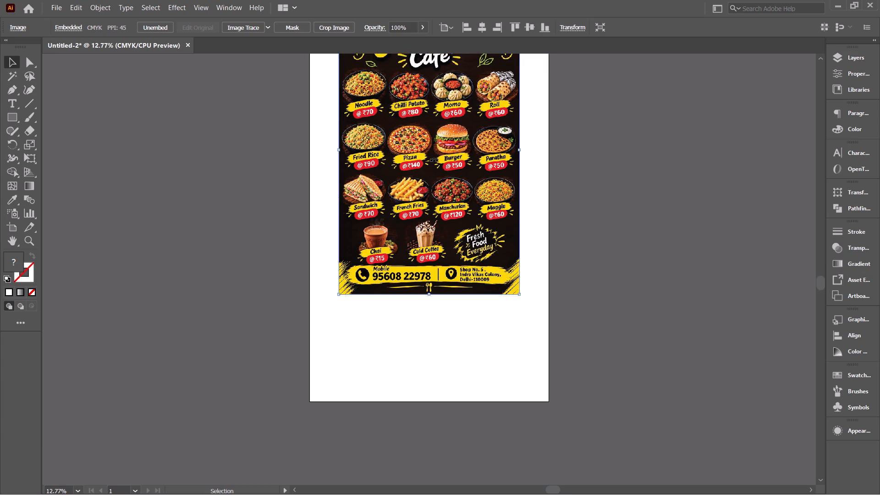
drag(428, 241, 432, 275)
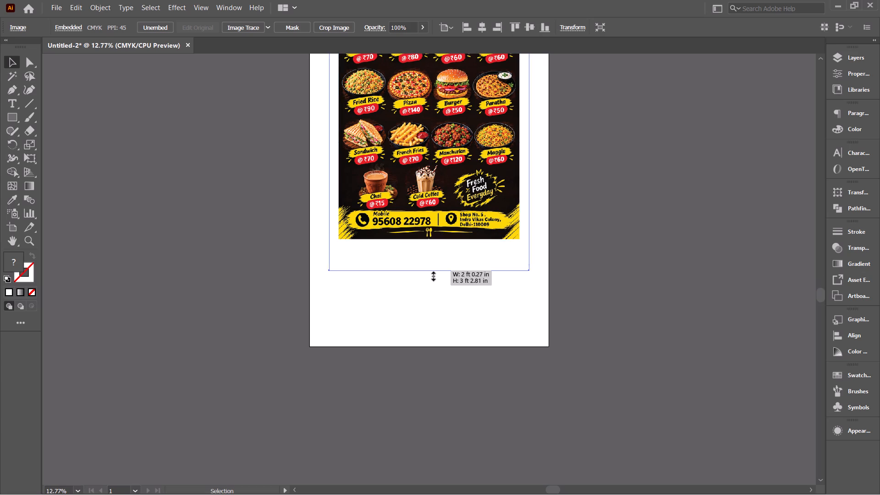
drag(432, 275, 440, 346)
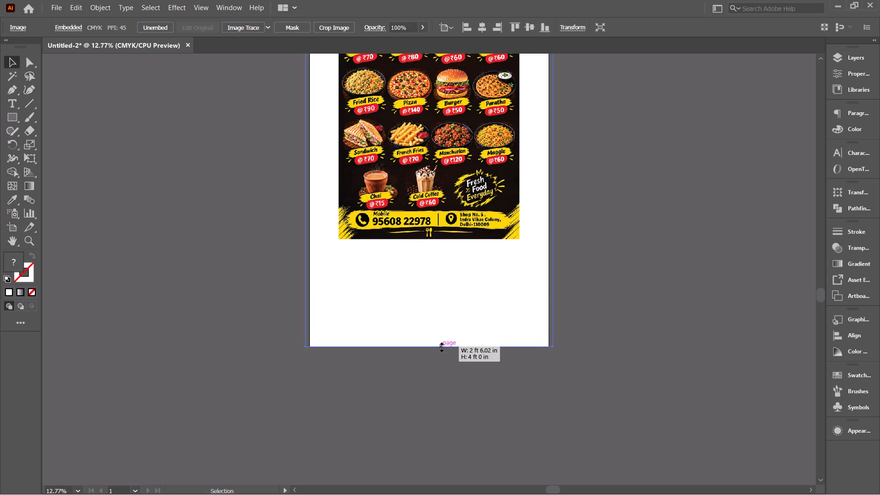
drag(440, 346, 441, 345)
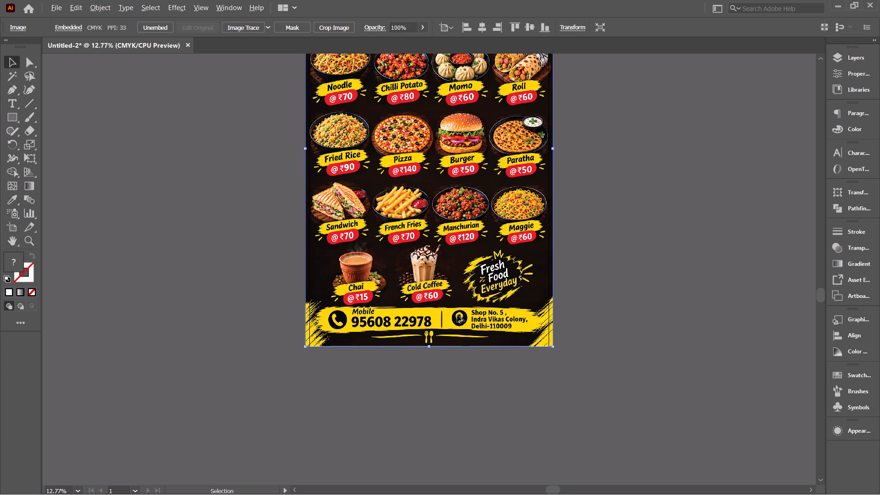
Narrow the poster image from both sides so its left and right edges match the 2 ft 5 in wide artboard.
scroll(445, 306, up, 2)
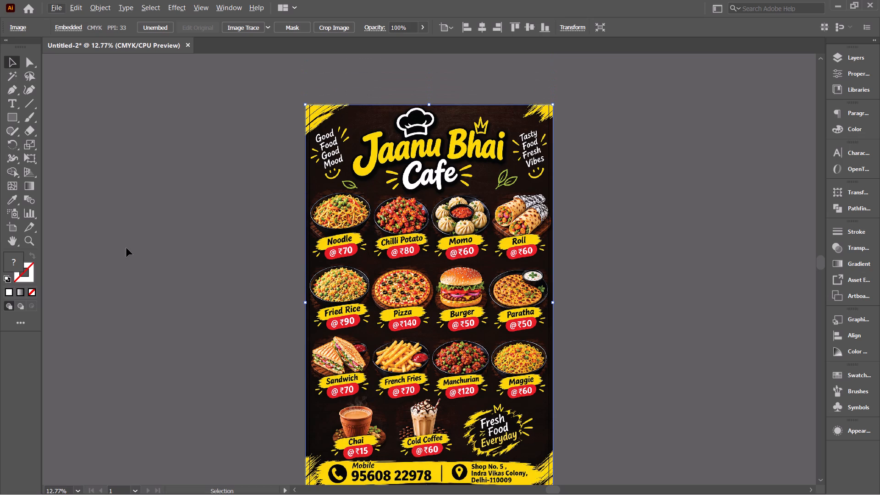
click(9, 231)
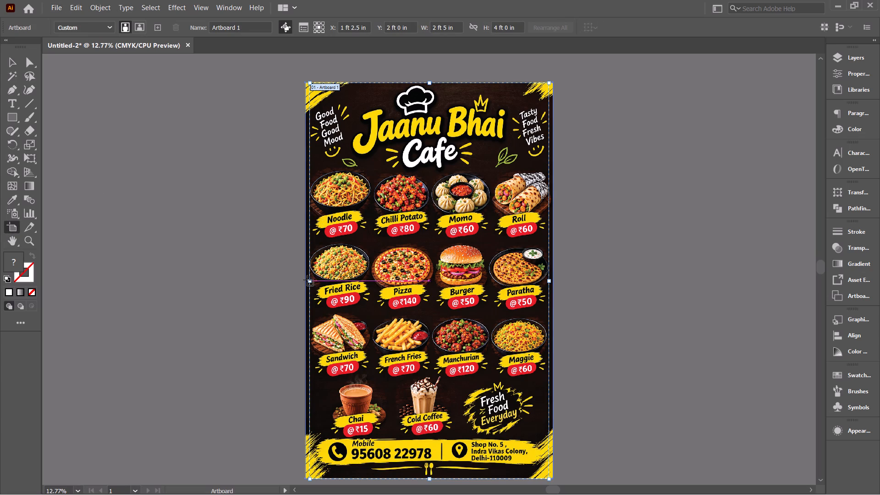
click(13, 66)
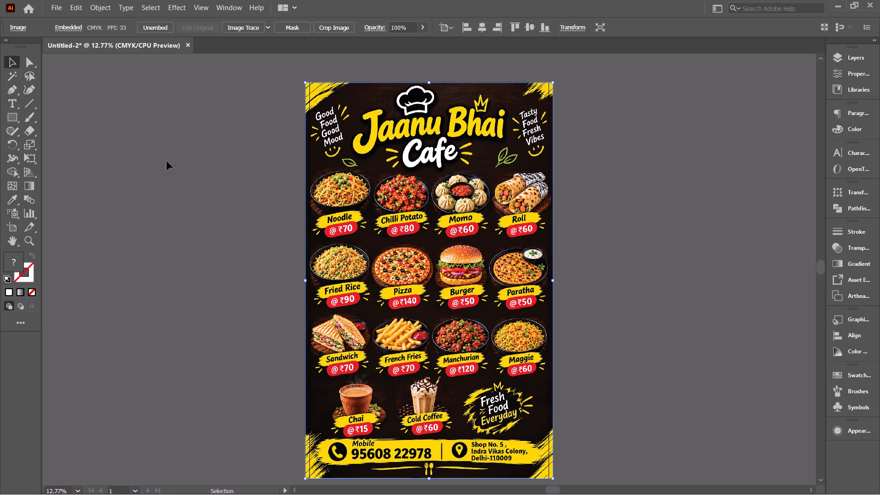
click(308, 281)
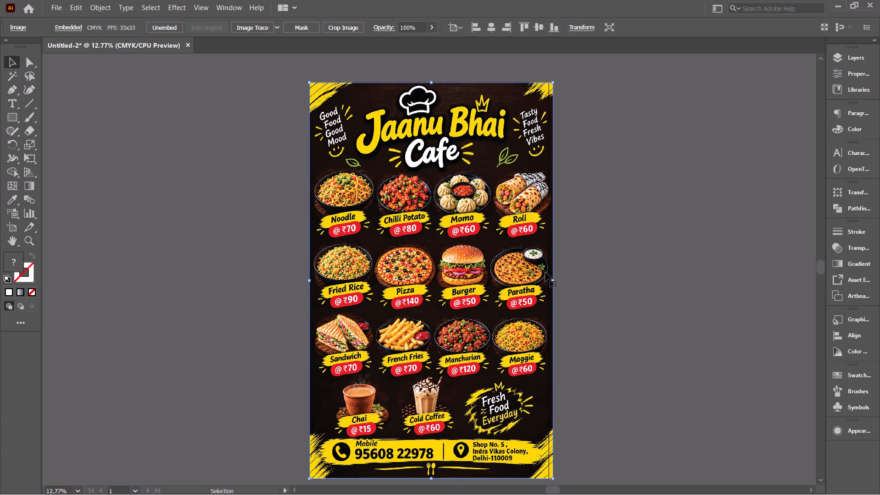
click(553, 281)
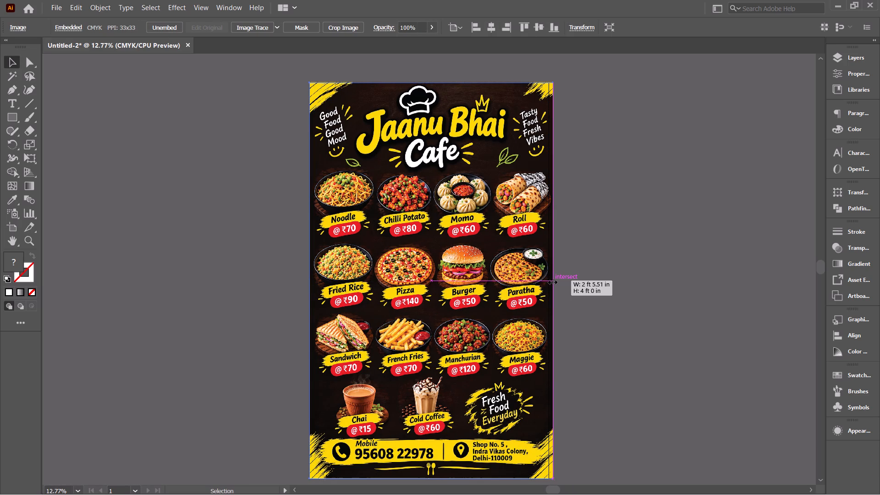
click(584, 261)
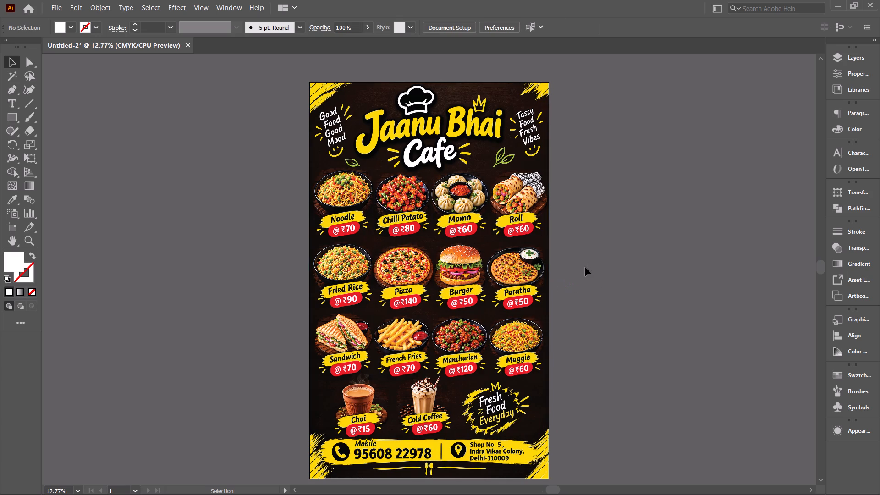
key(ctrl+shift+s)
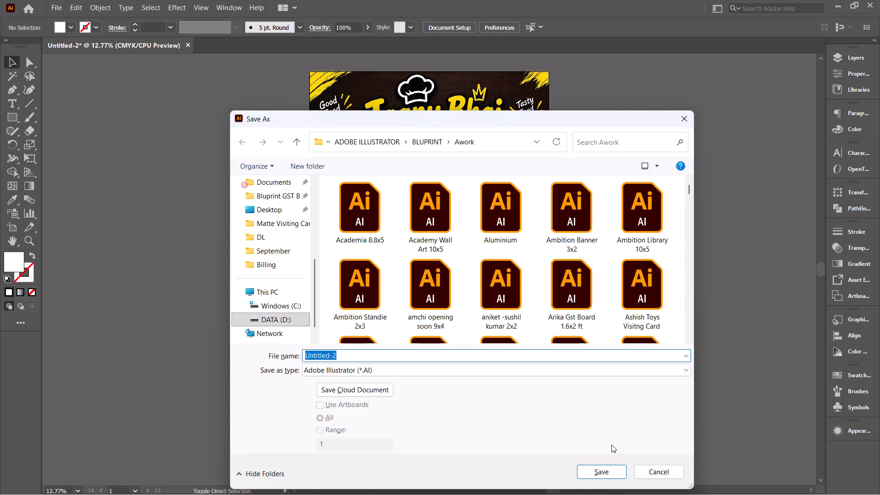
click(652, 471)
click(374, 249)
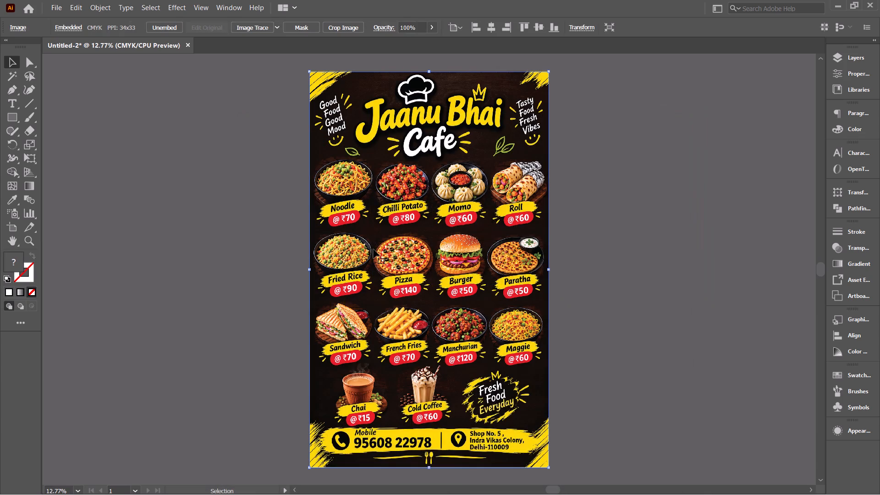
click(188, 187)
Start saving the poster in the Awork folder under the file name "Jaanu bhai cafe Stand 2.5x4 ft Black Back".
key(ctrl+shift+s)
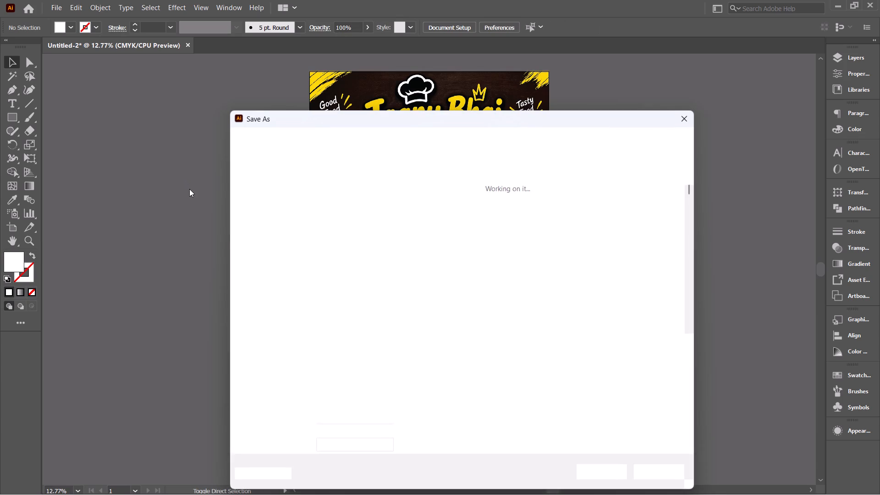
text(Jaanu)
key(space)
text(bha)
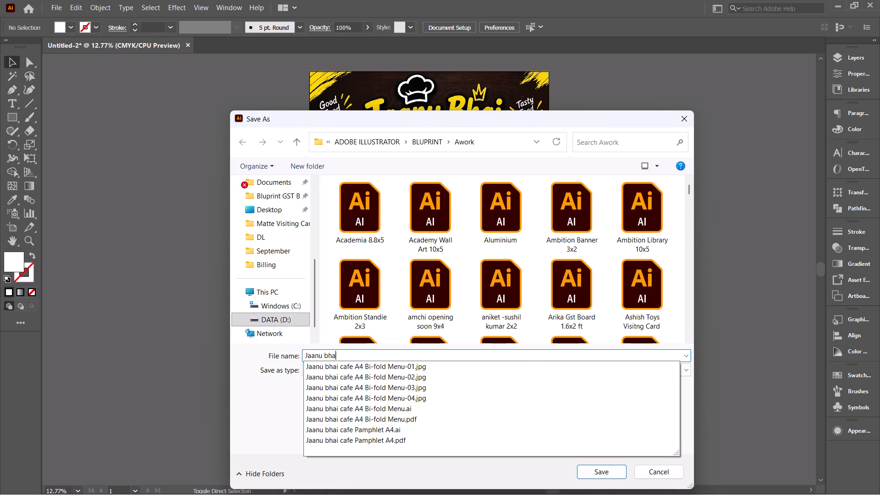
key(space)
key(BackSpace)
text(i cafe)
key(space)
text(Stand)
key(space)
text(2.5)
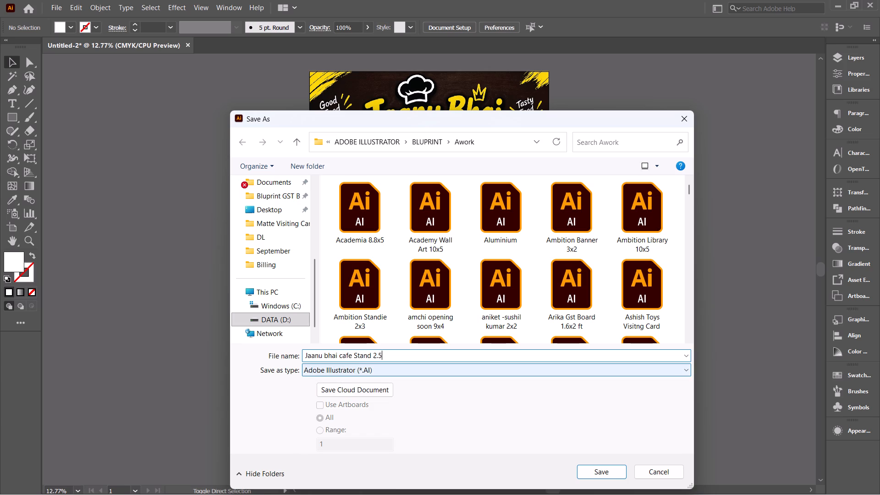
text(x4 ft)
key(space)
key(shift+b)
text(lack Back)
Set the format to Adobe PDF, append "(2pcs)" to the file name, and save the PDF with the default PDF options.
click(365, 369)
click(364, 390)
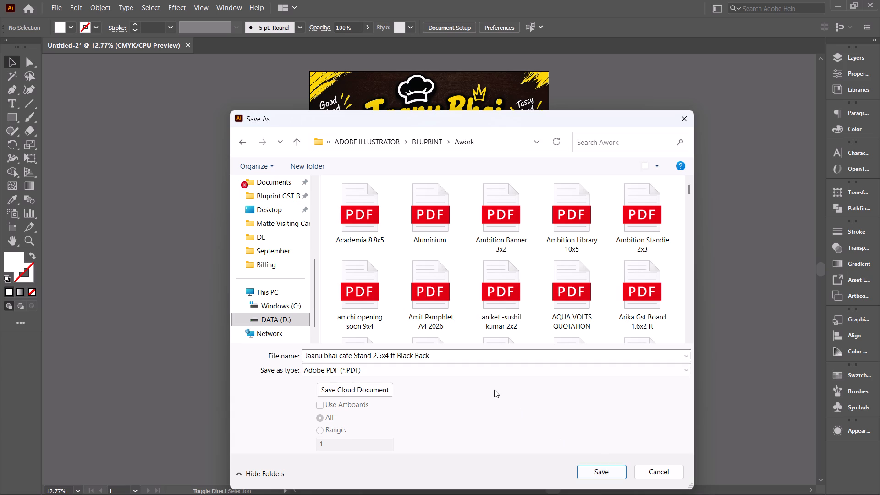
click(484, 356)
click(484, 356)
click(484, 356)
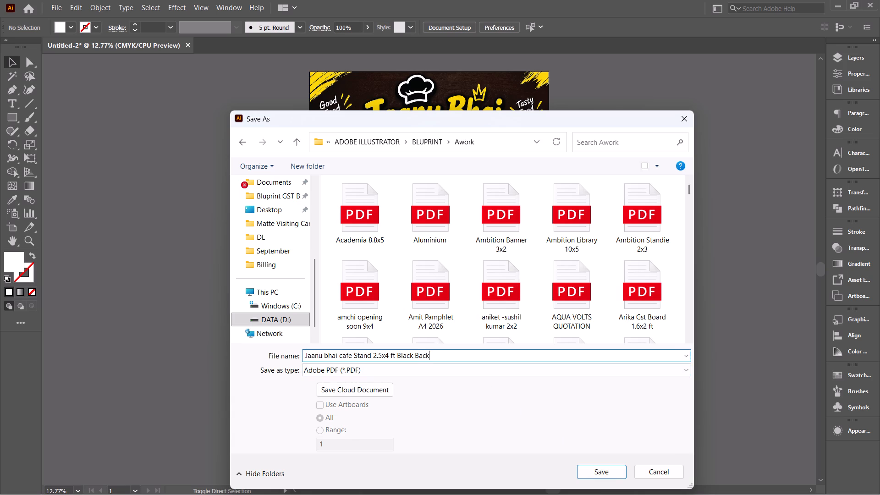
key(space)
key(shift+parenleft)
key(2)
text(pcs)
key(shift+parenright)
click(589, 476)
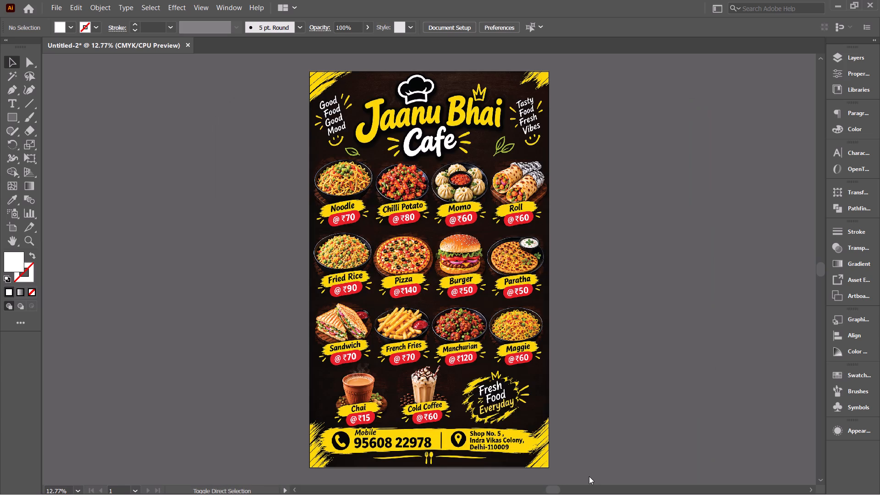
key(Return)
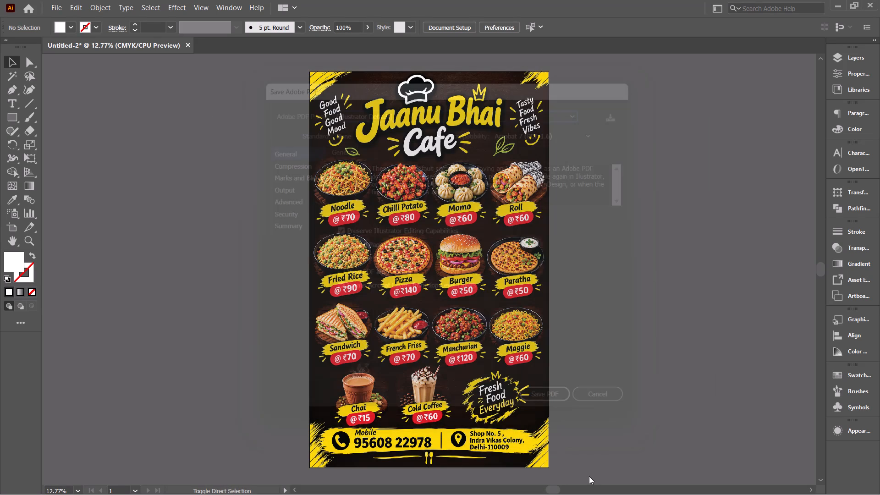